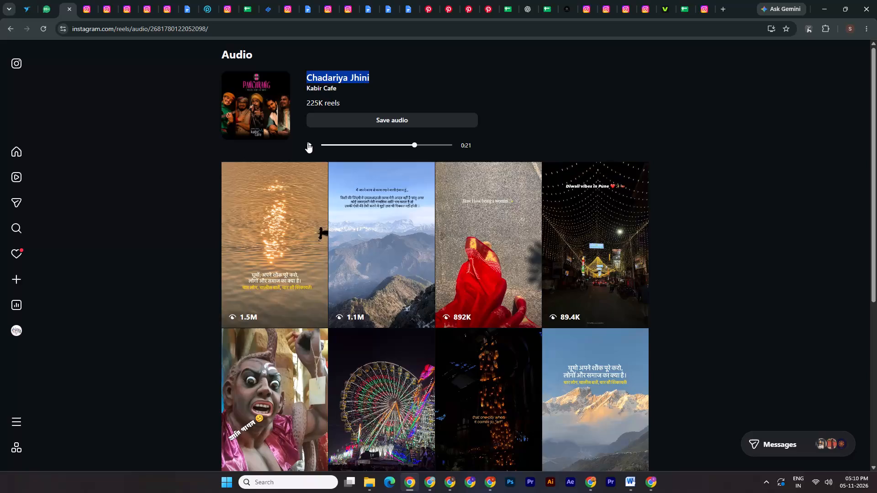
# Preview the Chadariya Jhini audio by Kabir Cafe from about 0:18 on its audio page.
pyautogui.click(400, 145)
pyautogui.click(309, 147)
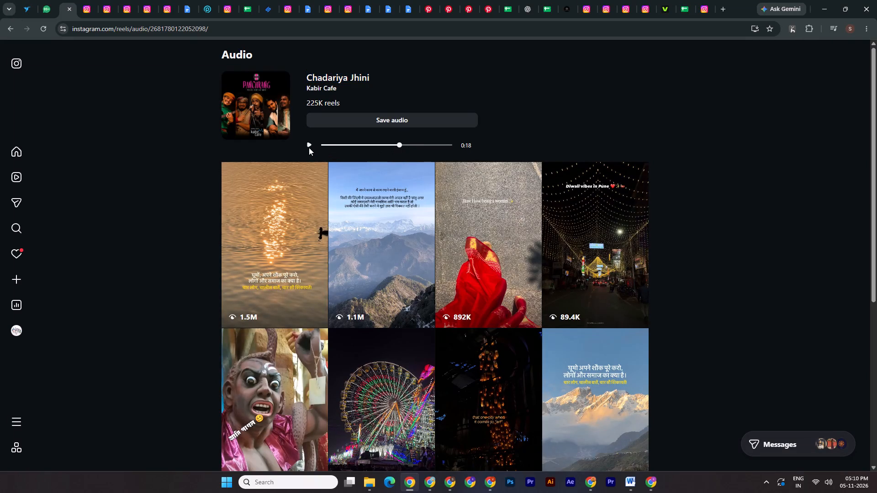
pyautogui.click(308, 144)
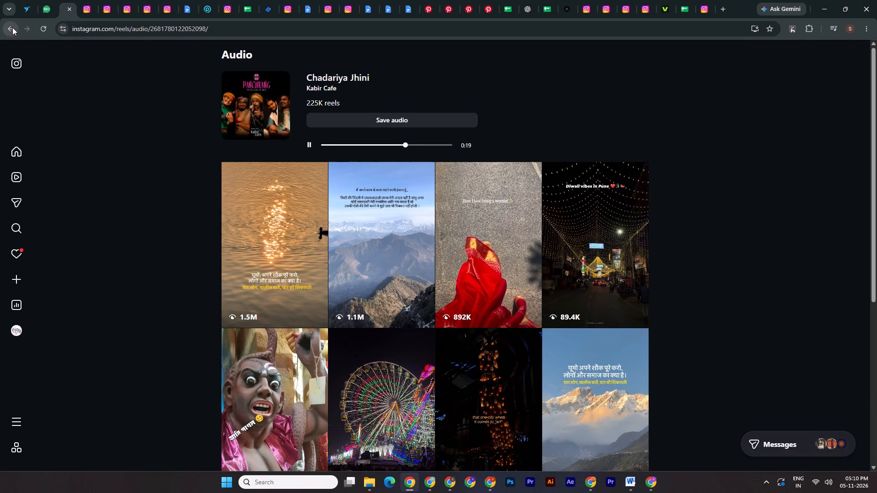
# Return to the Diwali feast reel that uses this audio, reload it and review it with the sound on.
pyautogui.click(12, 27)
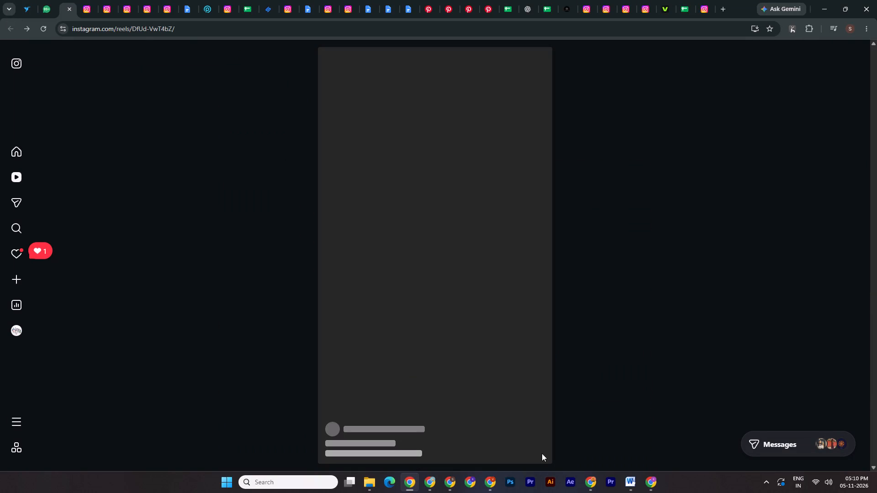
pyautogui.click(45, 25)
pyautogui.click(437, 346)
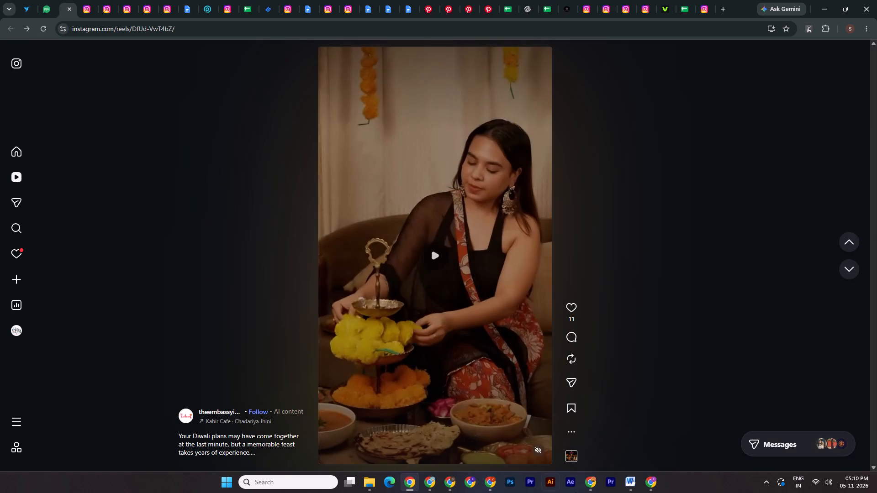
pyautogui.click(537, 454)
pyautogui.click(471, 399)
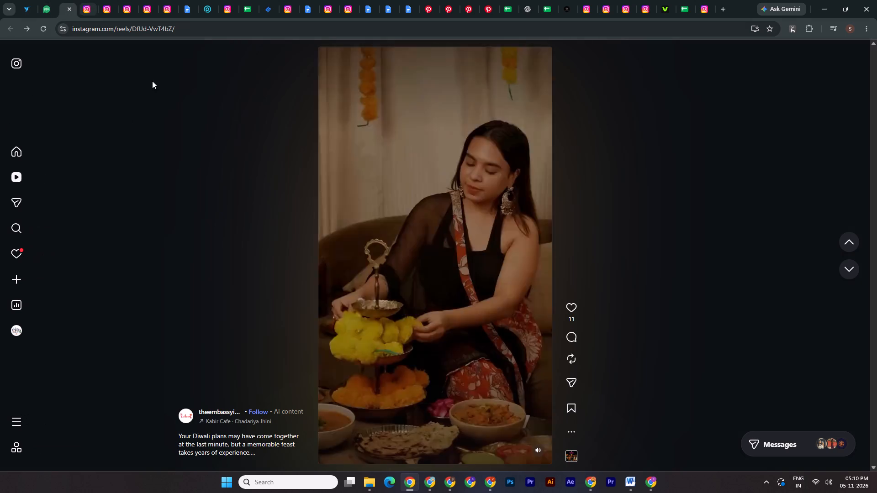
pyautogui.click(430, 184)
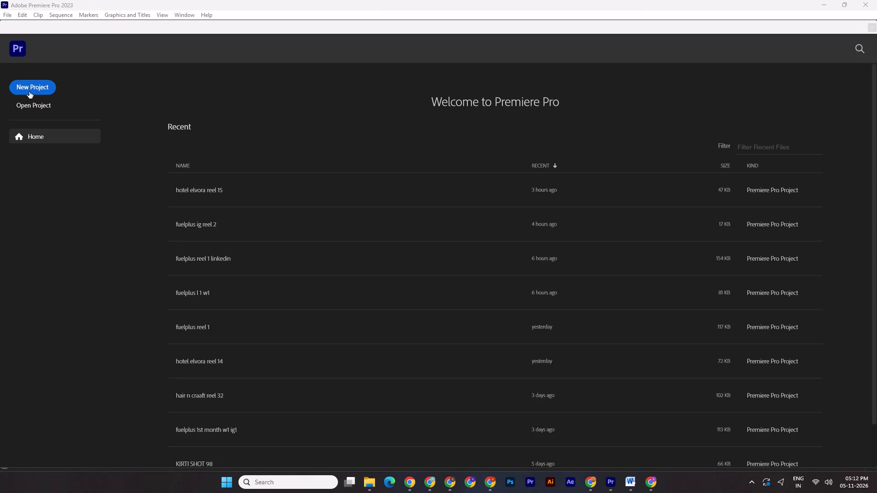
pyautogui.click(39, 91)
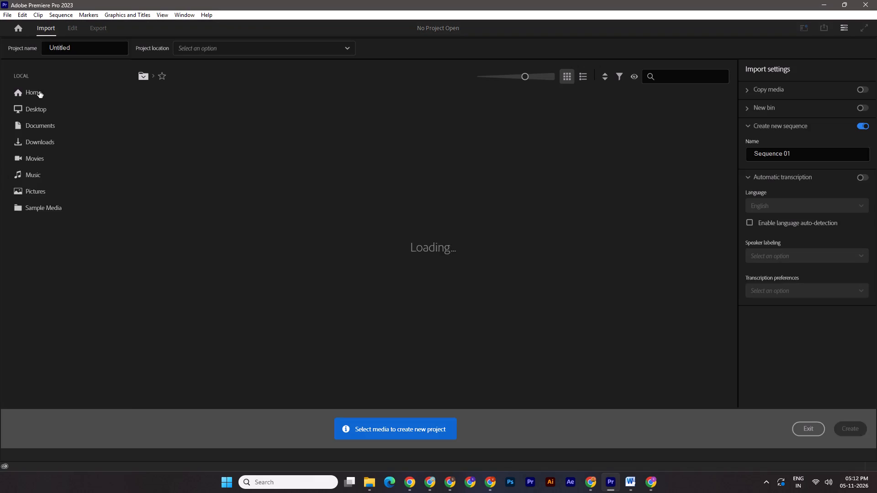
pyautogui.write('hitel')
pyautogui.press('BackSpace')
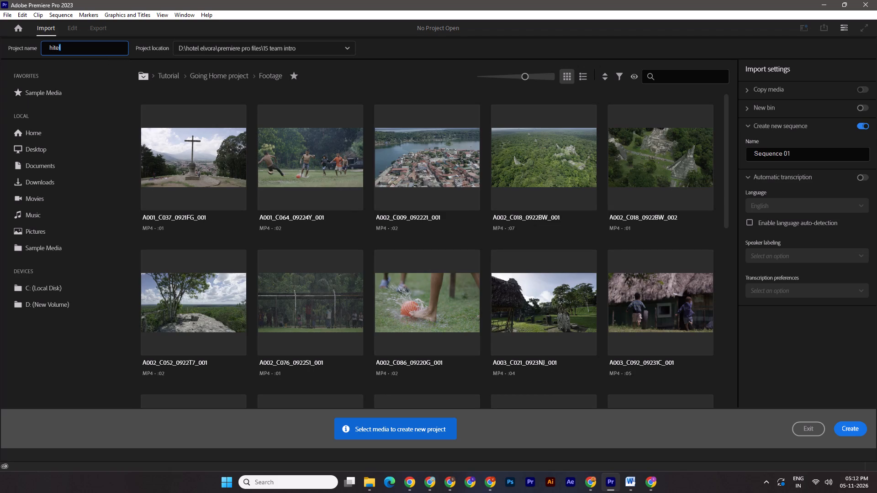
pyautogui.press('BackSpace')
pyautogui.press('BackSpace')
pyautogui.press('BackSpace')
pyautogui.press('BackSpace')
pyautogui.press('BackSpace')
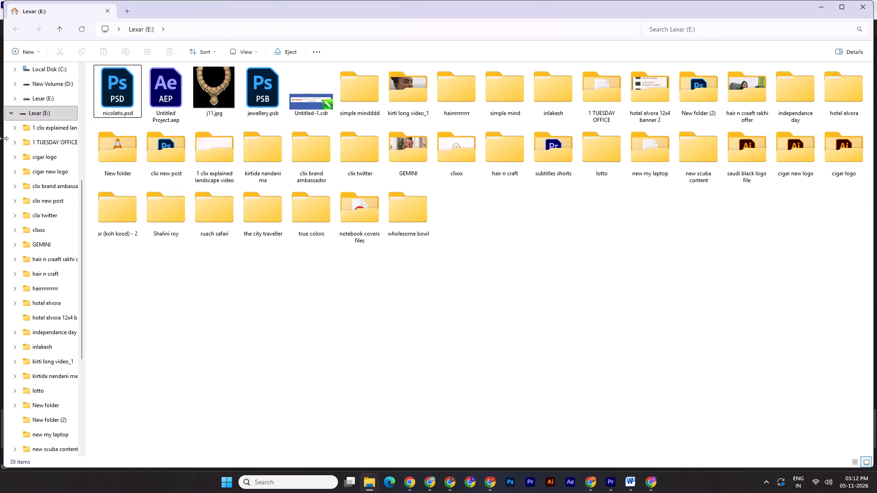
# In File Explorer, copy the "16 diwali elvora 22 offer" folder from drive D's "premiere pro files" to the Lexar (E:) drive.
pyautogui.click(374, 481)
pyautogui.click(549, 423)
pyautogui.click(370, 485)
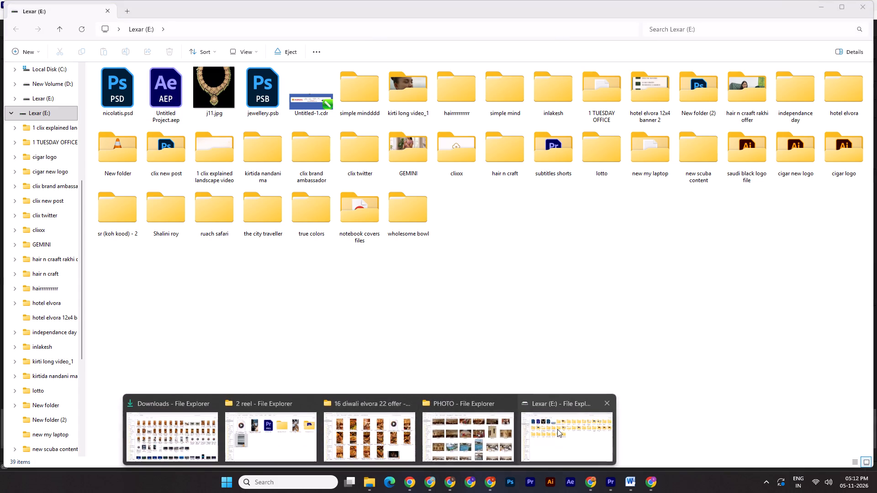
pyautogui.click(557, 429)
pyautogui.click(375, 477)
pyautogui.click(460, 437)
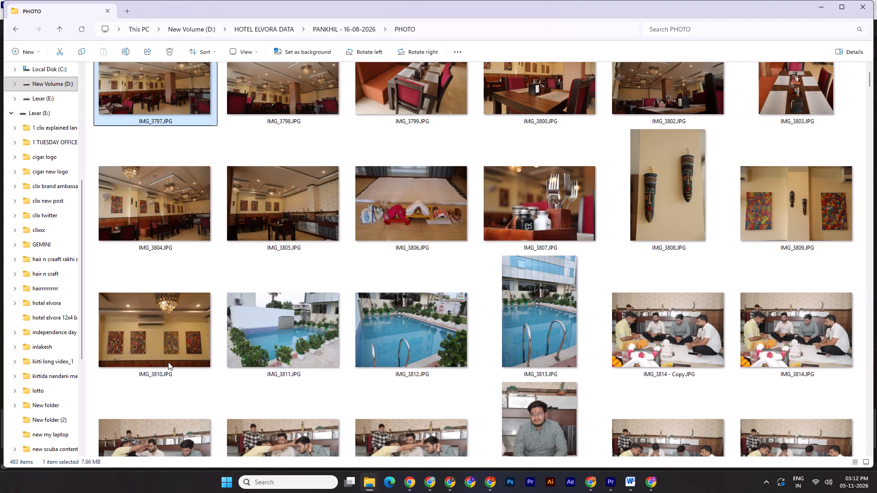
pyautogui.click(375, 484)
pyautogui.click(336, 446)
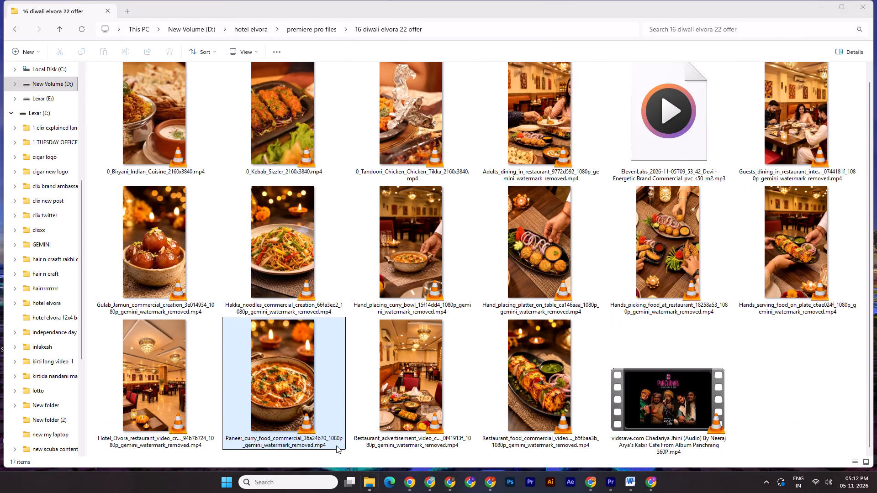
pyautogui.click(11, 29)
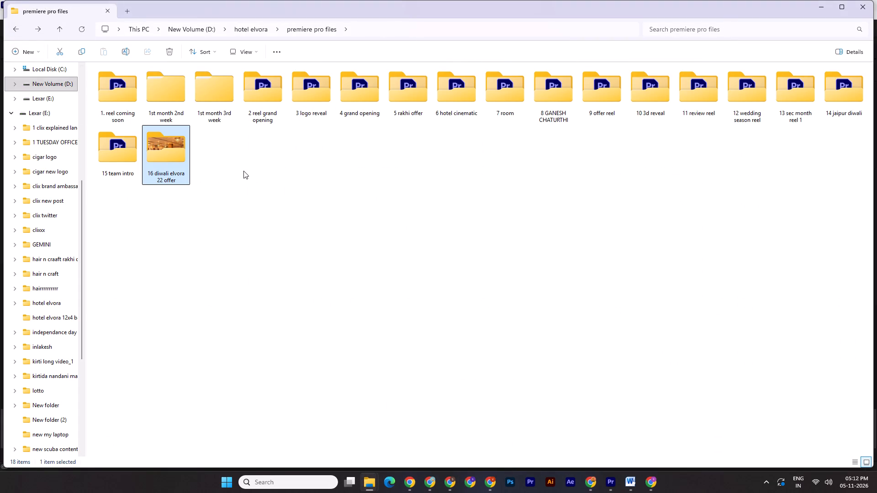
pyautogui.hotkey('ctrl', 'c')
pyautogui.rightClick(232, 249)
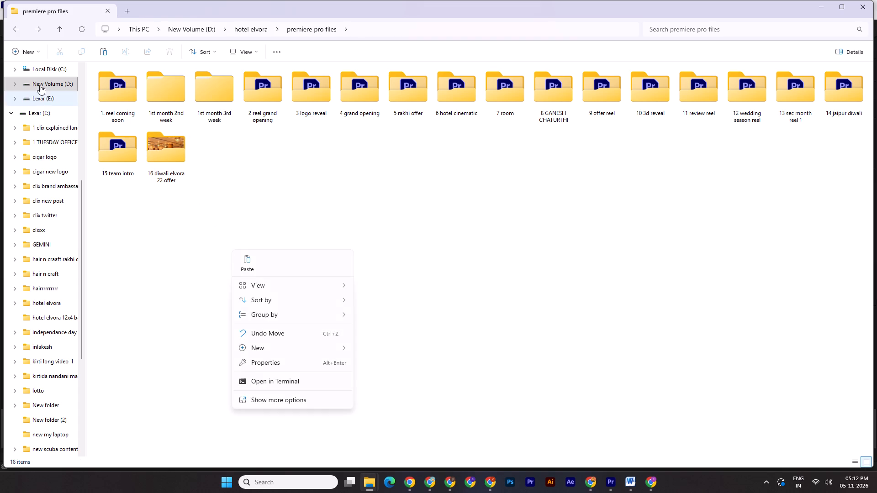
pyautogui.click(36, 33)
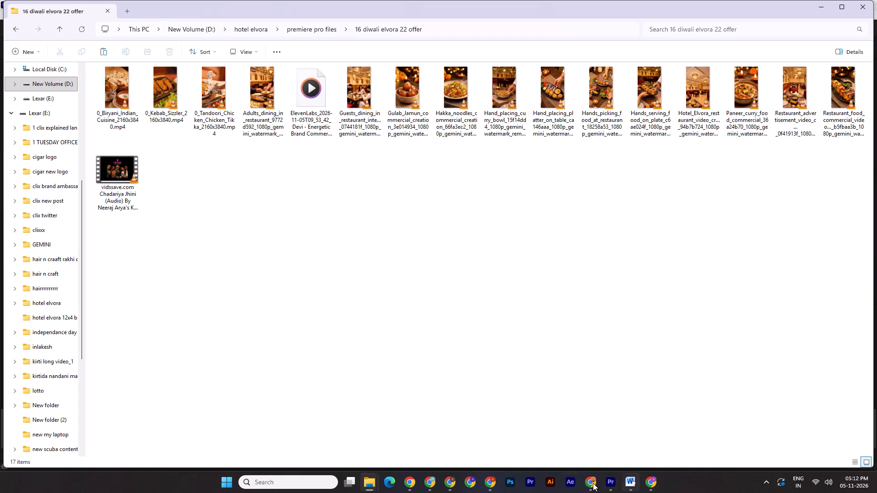
pyautogui.click(366, 488)
pyautogui.click(560, 436)
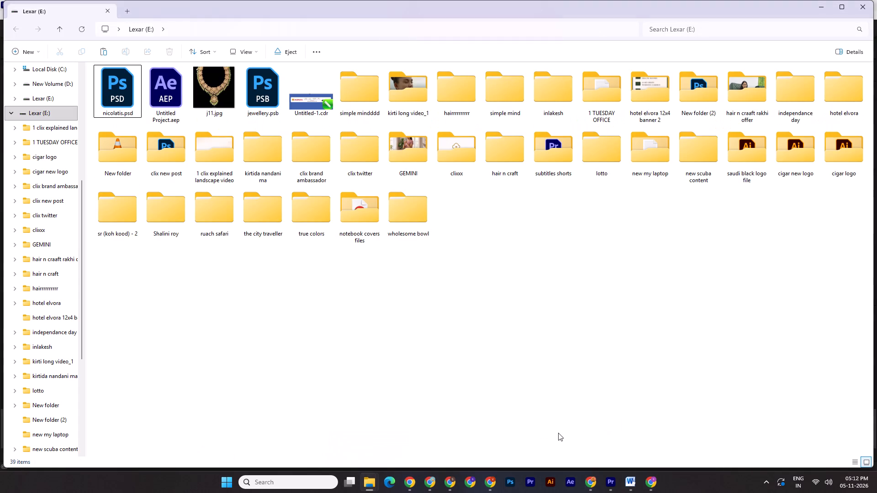
pyautogui.hotkey('ctrl', 'v')
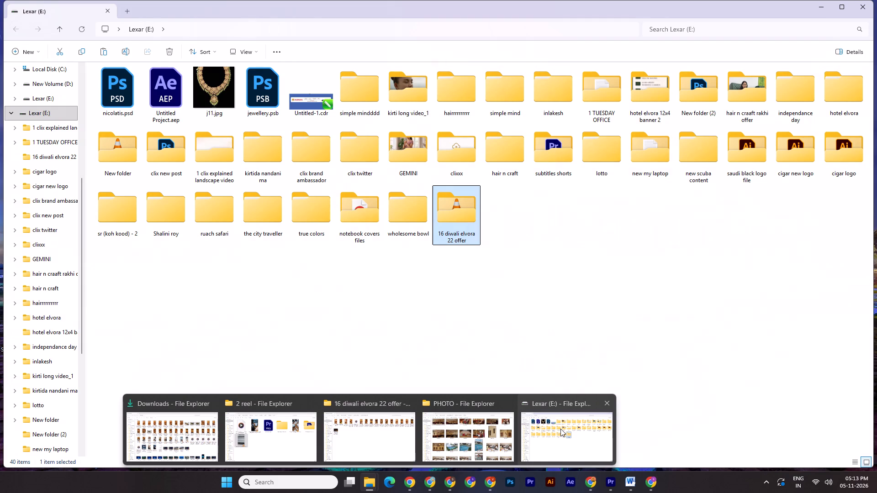
# Create the Premiere Pro project as "hotel elvora reel 16", saved in E:\16 diwali elvora 22 offer.
pyautogui.click(615, 485)
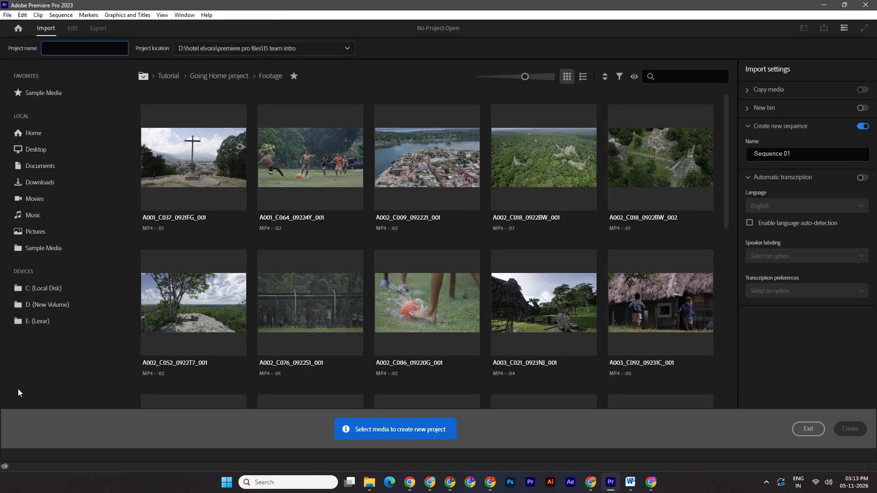
pyautogui.write('hotel elvora reel 16')
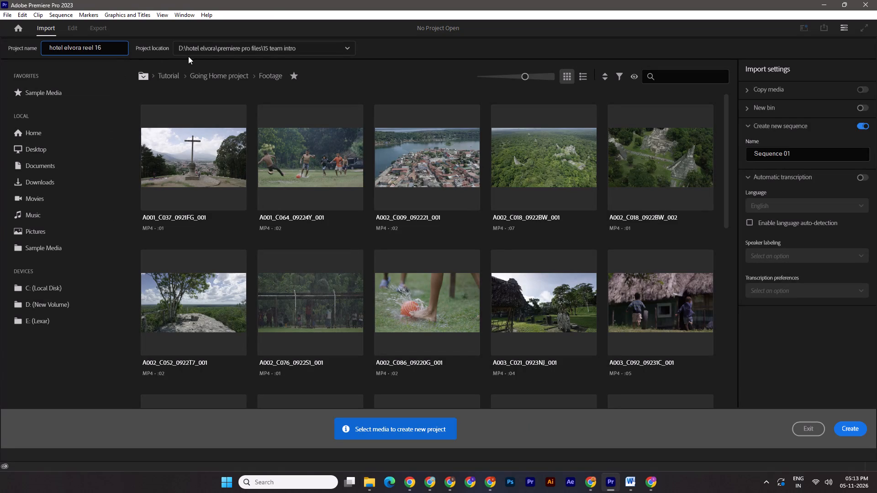
pyautogui.click(185, 51)
pyautogui.click(201, 179)
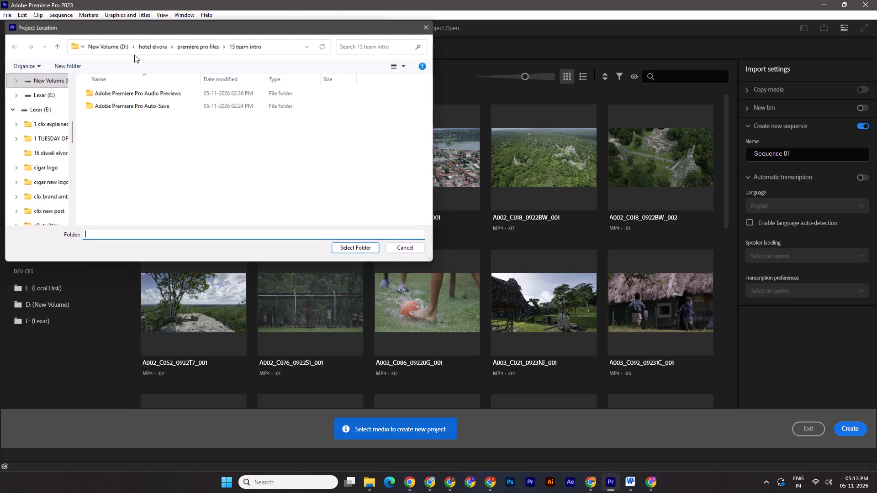
pyautogui.click(43, 107)
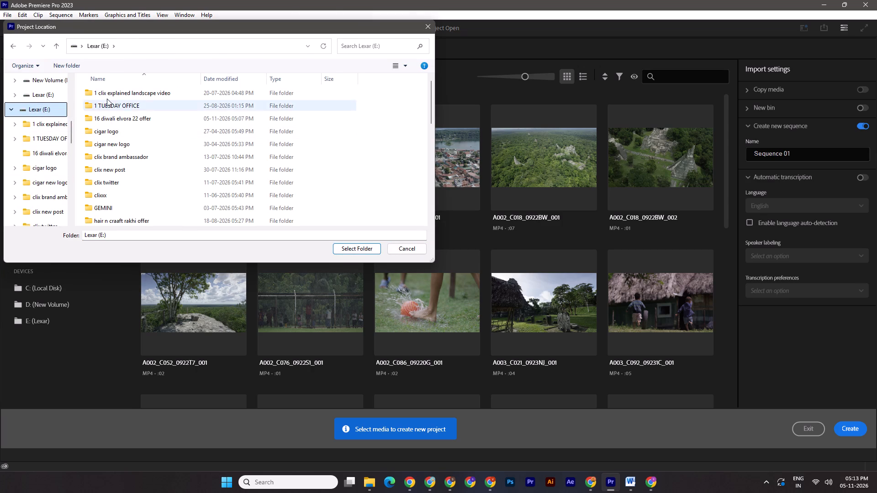
pyautogui.doubleClick(117, 123)
pyautogui.click(346, 248)
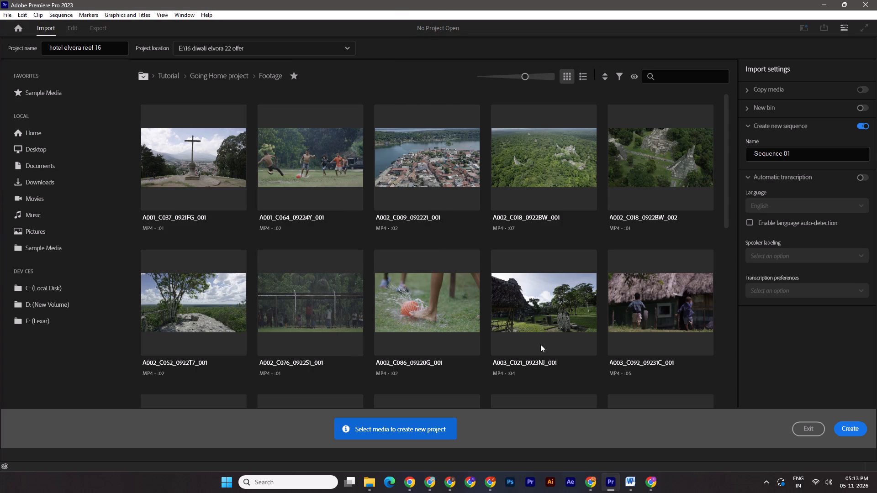
pyautogui.click(850, 422)
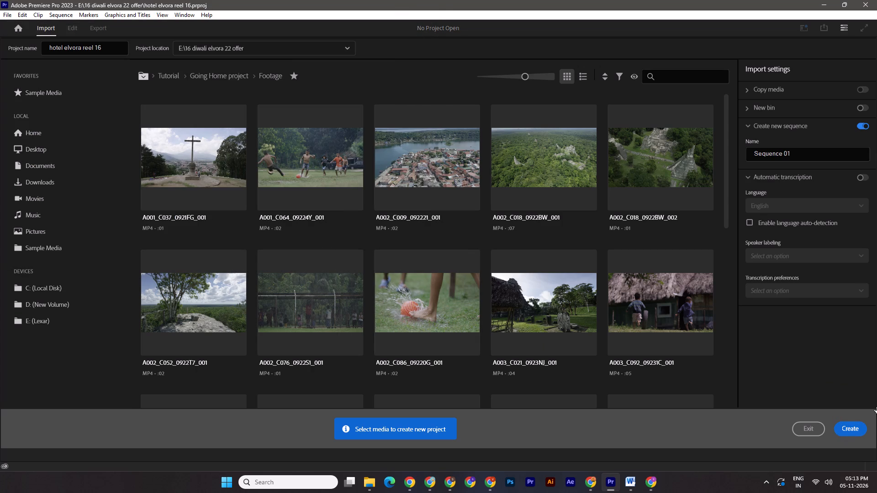
pyautogui.click(848, 432)
# In File Explorer, open "16 diwali elvora 22 offer" on Lexar (E:) and examine its files as large thumbnails.
pyautogui.click(362, 480)
pyautogui.click(541, 431)
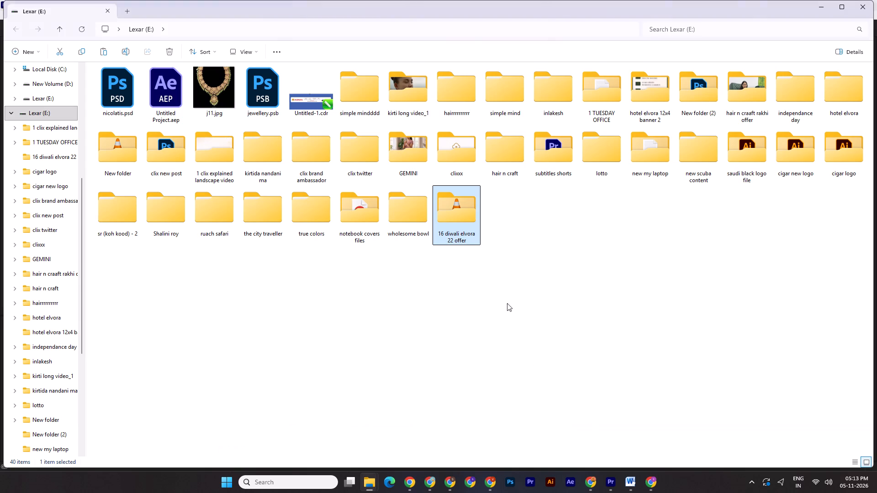
pyautogui.doubleClick(461, 226)
pyautogui.keyDown('ctrl'); pyautogui.scroll(11, 238, 399); pyautogui.keyUp('ctrl')
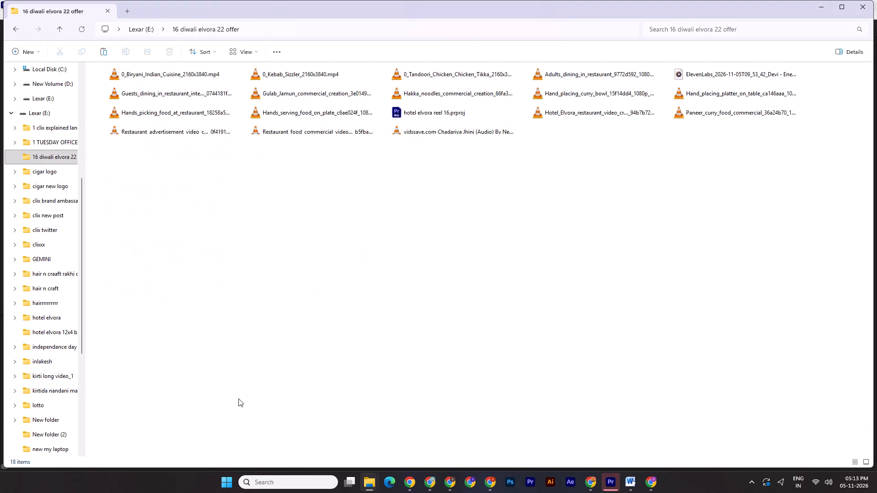
pyautogui.keyDown('ctrl'); pyautogui.scroll(20, 238, 399); pyautogui.keyUp('ctrl')
pyautogui.keyDown('ctrl'); pyautogui.scroll(13, 238, 399); pyautogui.keyUp('ctrl')
pyautogui.keyDown('ctrl'); pyautogui.scroll(-3, 239, 398); pyautogui.keyUp('ctrl')
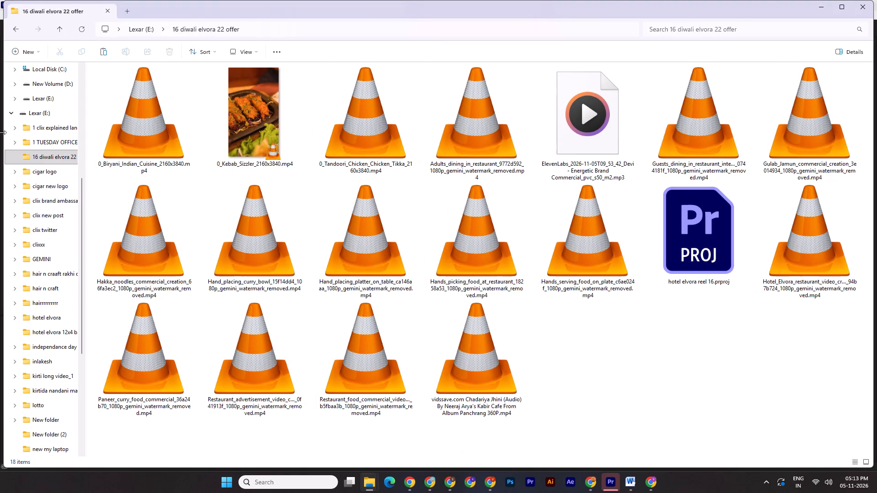
pyautogui.click(16, 20)
pyautogui.click(19, 29)
pyautogui.click(38, 29)
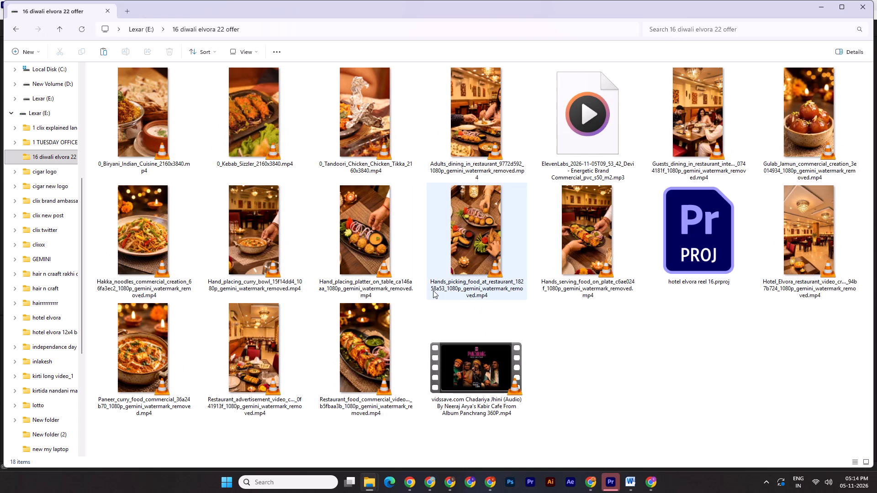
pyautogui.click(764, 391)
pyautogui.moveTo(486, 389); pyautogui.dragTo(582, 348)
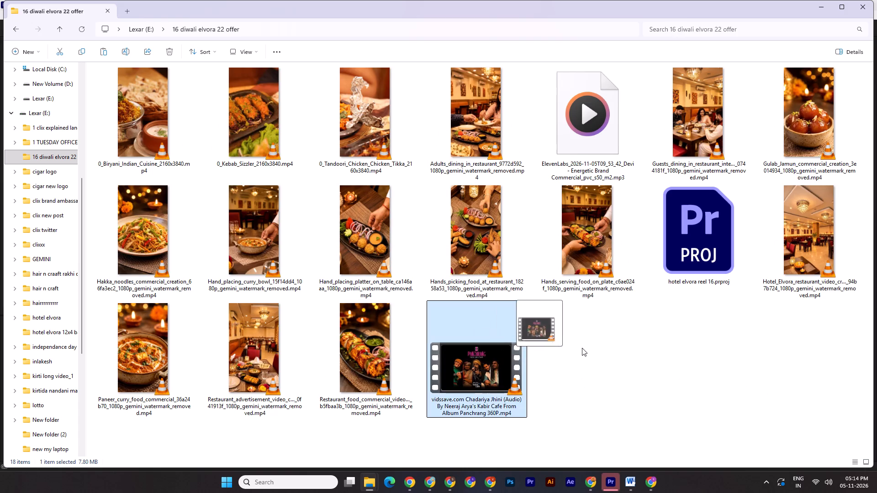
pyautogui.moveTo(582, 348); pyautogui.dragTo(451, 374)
# In Premiere Pro, create a new sequence with the timebase set to 30.00 frames/second.
pyautogui.click(607, 487)
pyautogui.rightClick(196, 402)
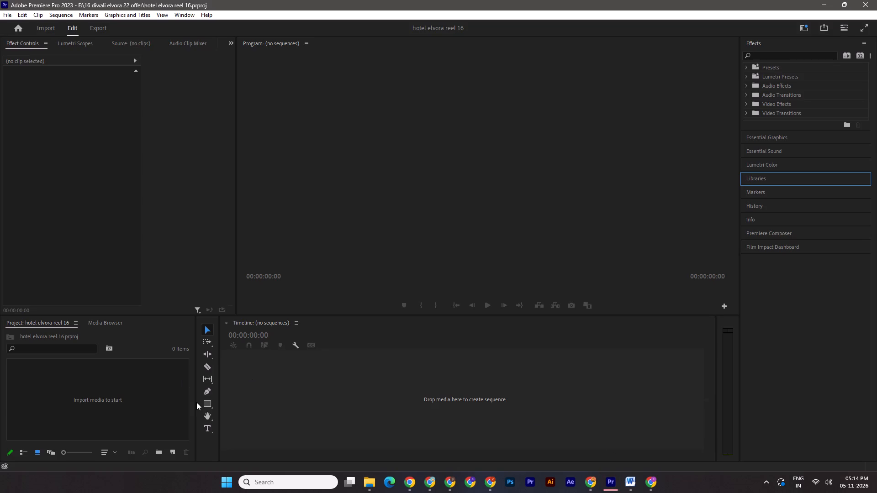
pyautogui.scroll(-1, 196, 402)
pyautogui.rightClick(143, 396)
pyautogui.click(208, 263)
pyautogui.click(281, 267)
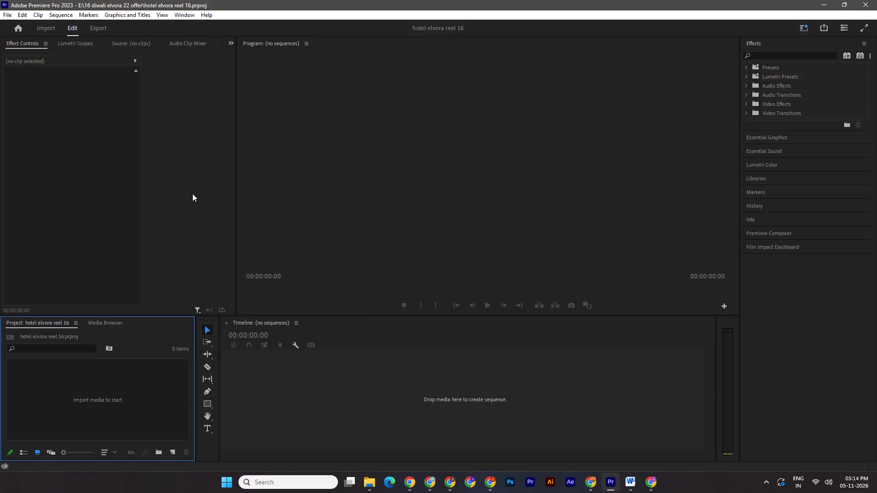
pyautogui.click(345, 78)
pyautogui.click(390, 106)
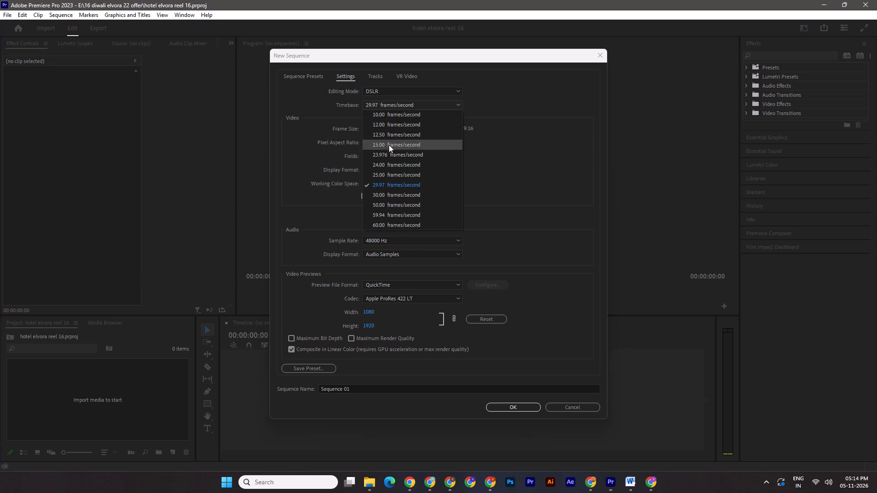
pyautogui.click(399, 195)
pyautogui.click(513, 407)
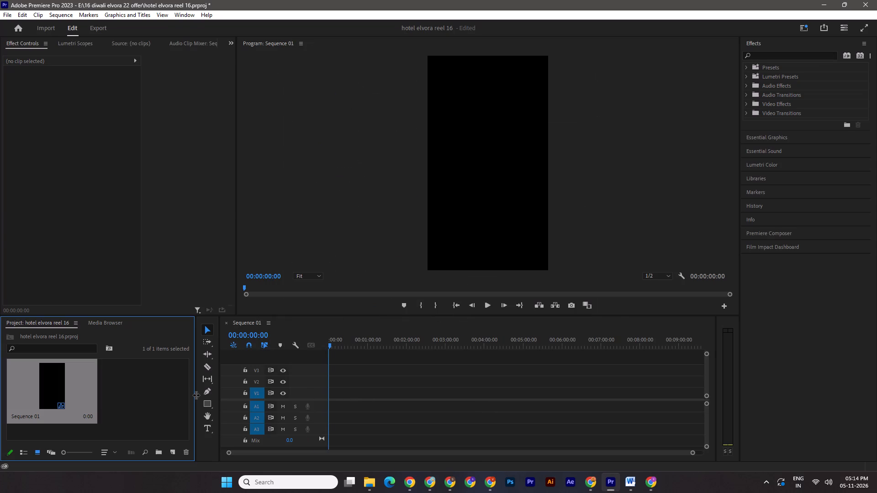
# Place the Chadariya Jhini video from the E: folder at the start of V1 and A1, keeping the existing sequence settings.
pyautogui.click(370, 483)
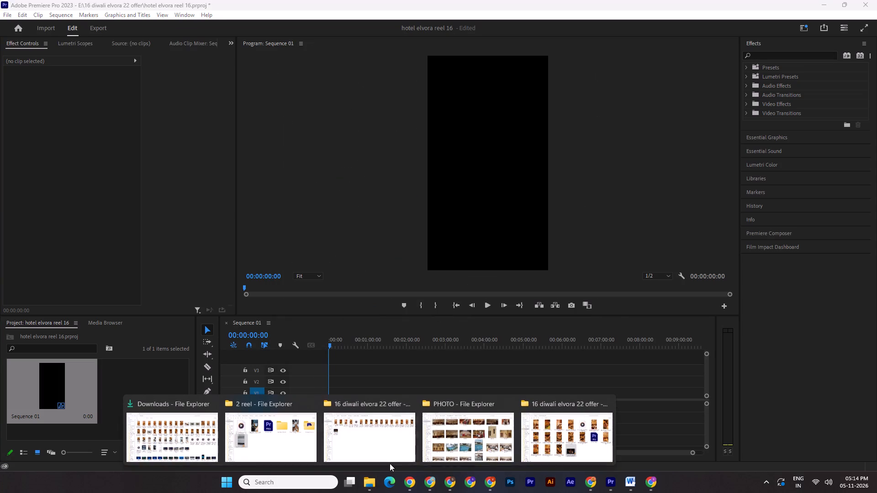
pyautogui.click(568, 441)
pyautogui.moveTo(488, 364); pyautogui.dragTo(606, 482)
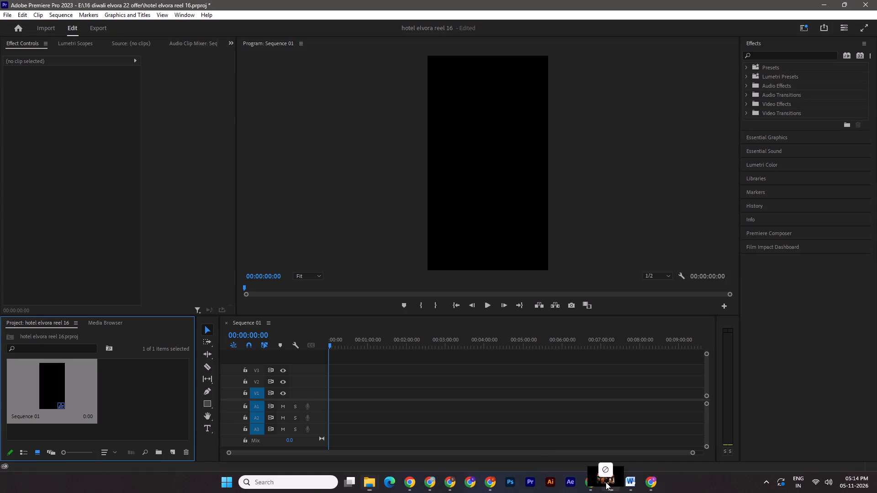
pyautogui.moveTo(606, 482); pyautogui.dragTo(327, 403)
pyautogui.click(511, 258)
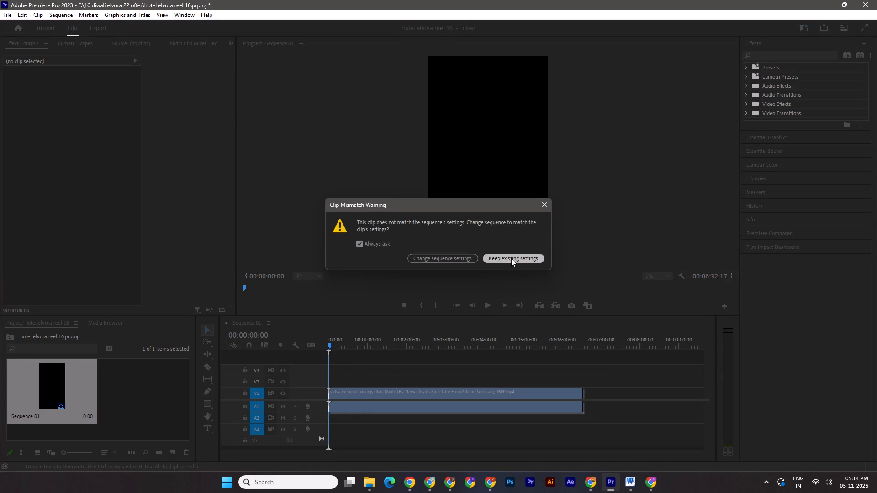
# In File Explorer, check the details of the Chadariya Jhini video in the "16 diwali elvora 22 offer" folder, including its frame rate.
pyautogui.click(369, 483)
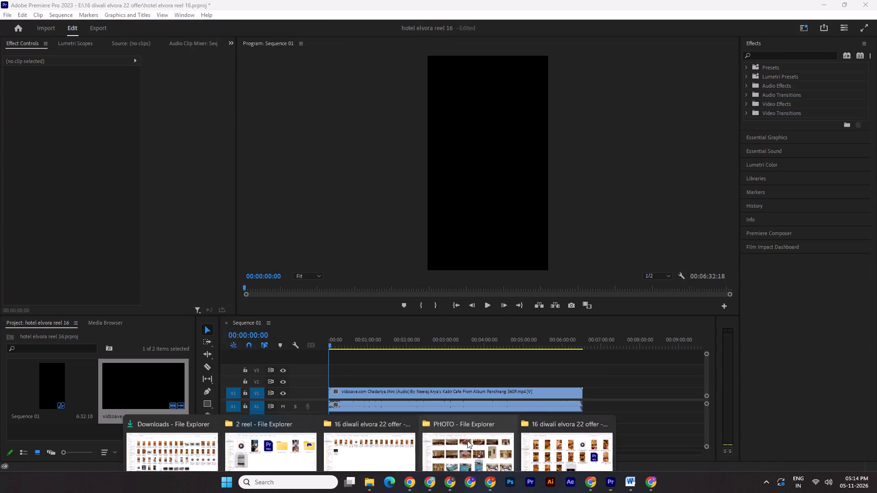
pyautogui.click(568, 436)
pyautogui.rightClick(499, 357)
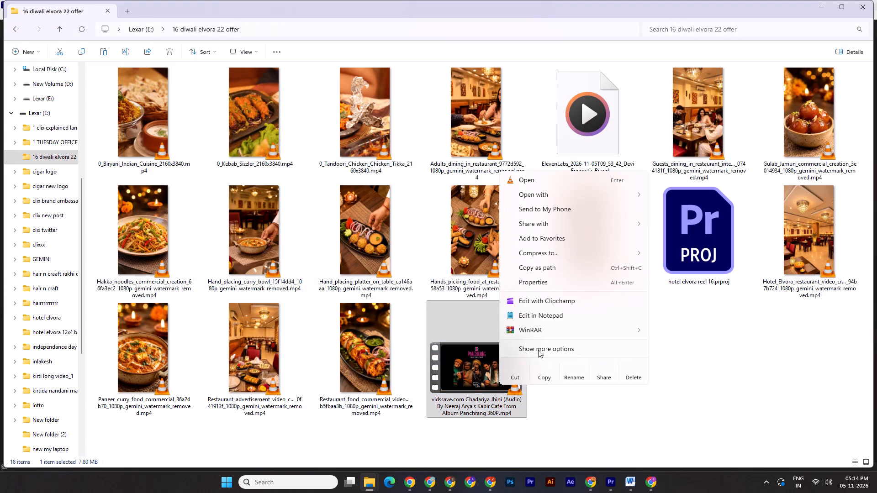
pyautogui.click(533, 278)
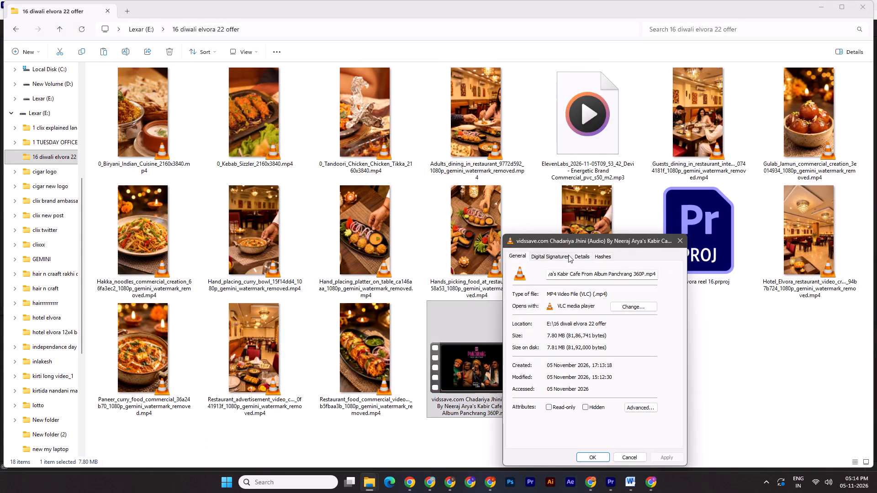
pyautogui.click(579, 257)
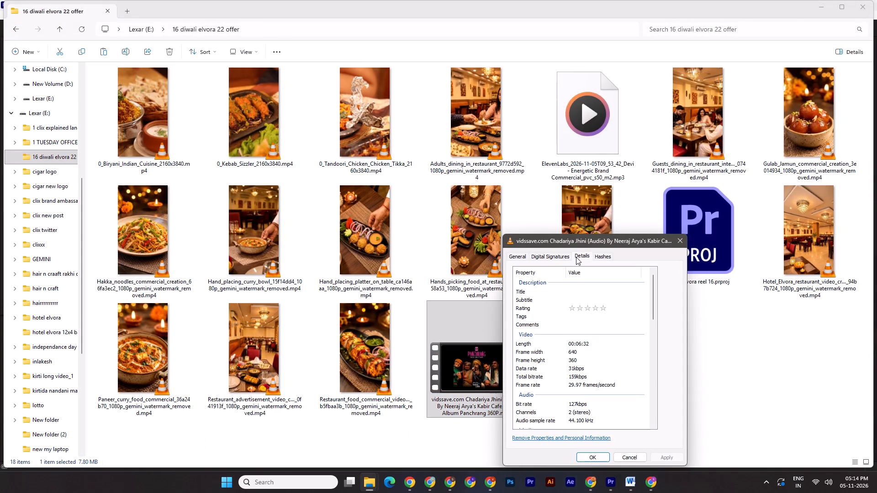
pyautogui.click(682, 239)
# Back in Premiere Pro, undo the Chadariya Jhini clip's placement and the creation of the 30 fps sequence.
pyautogui.click(616, 486)
pyautogui.hotkey('ctrl', 'z')
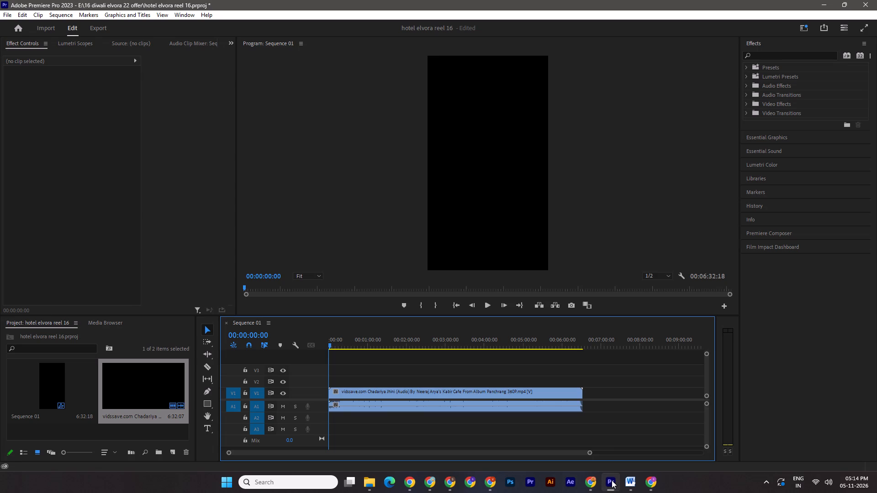
pyautogui.hotkey('ctrl', 'z')
# Create a new vertical 1080 × 1920 sequence with the timebase at 29.97 frames/second.
pyautogui.rightClick(158, 399)
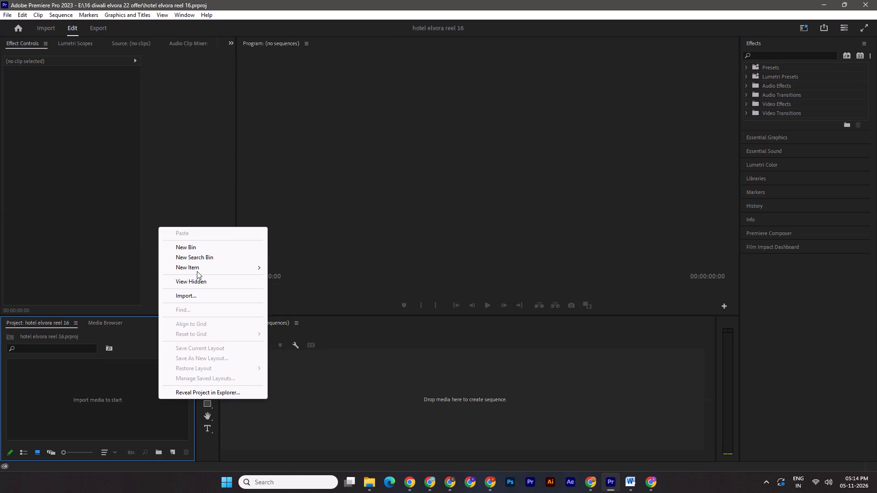
pyautogui.click(197, 271)
pyautogui.click(316, 263)
pyautogui.click(346, 79)
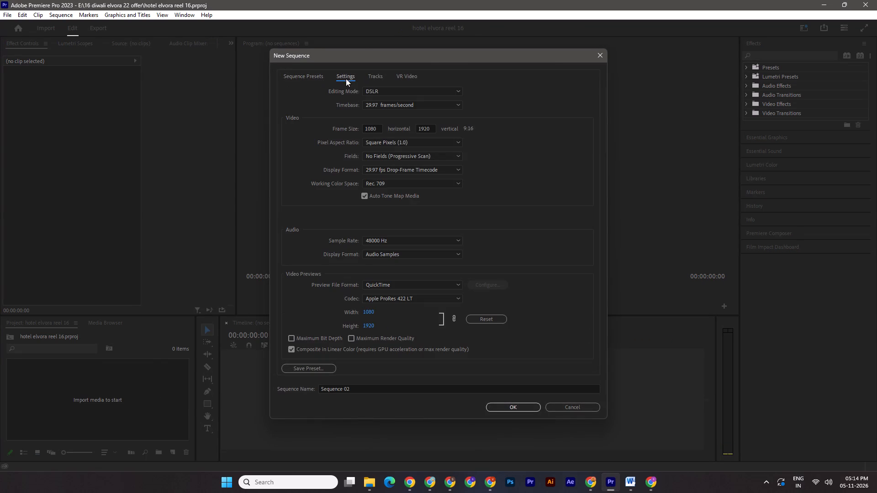
pyautogui.click(512, 408)
# Import the Chadariya Jhini video from the E: folder and place it at the start of V1 and A1, keeping the existing sequence settings.
pyautogui.click(375, 482)
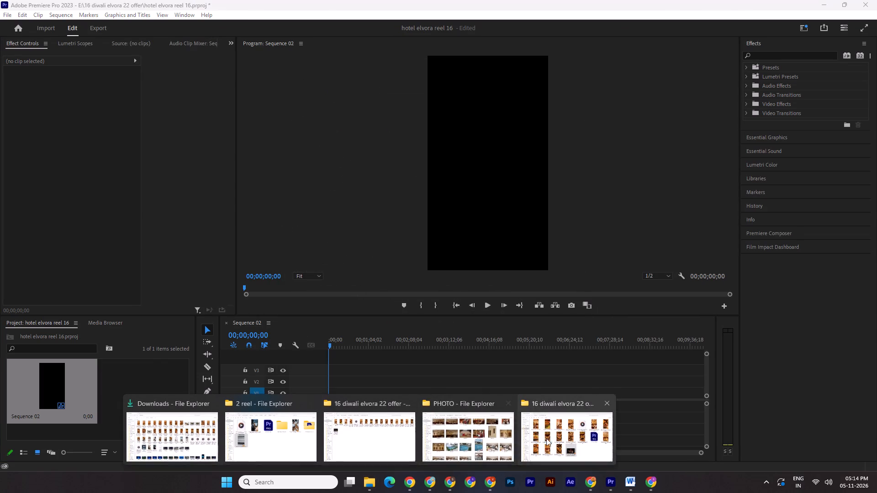
pyautogui.click(550, 440)
pyautogui.moveTo(482, 383); pyautogui.dragTo(177, 420)
pyautogui.moveTo(147, 392); pyautogui.dragTo(322, 404)
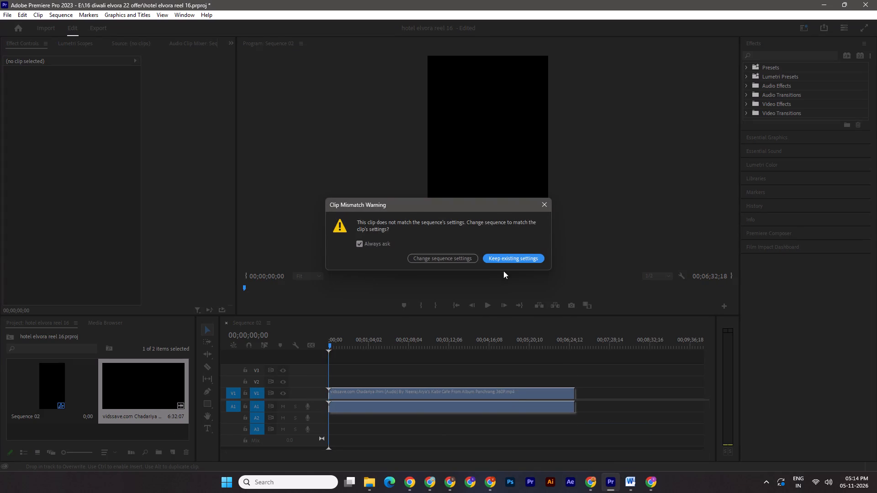
pyautogui.click(506, 256)
# Play the song's opening against the enlarged A1 waveform to locate where the reel's music should begin.
pyautogui.press('space')
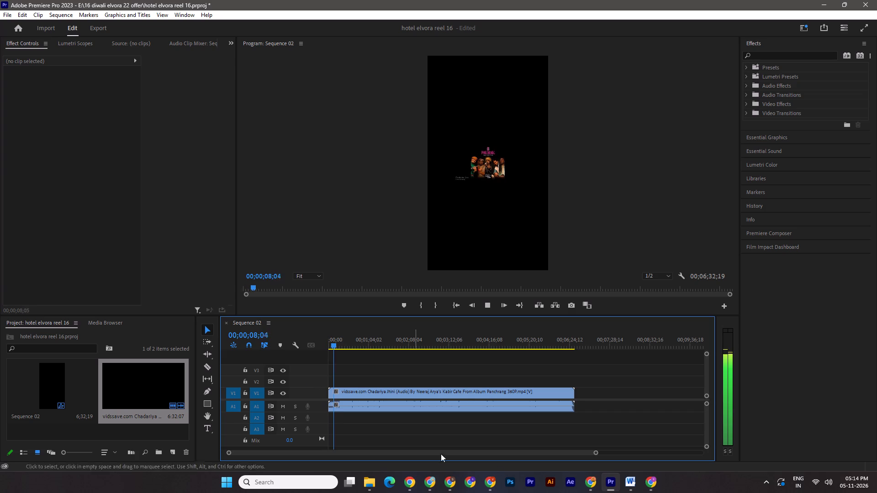
pyautogui.moveTo(596, 454); pyautogui.dragTo(556, 450)
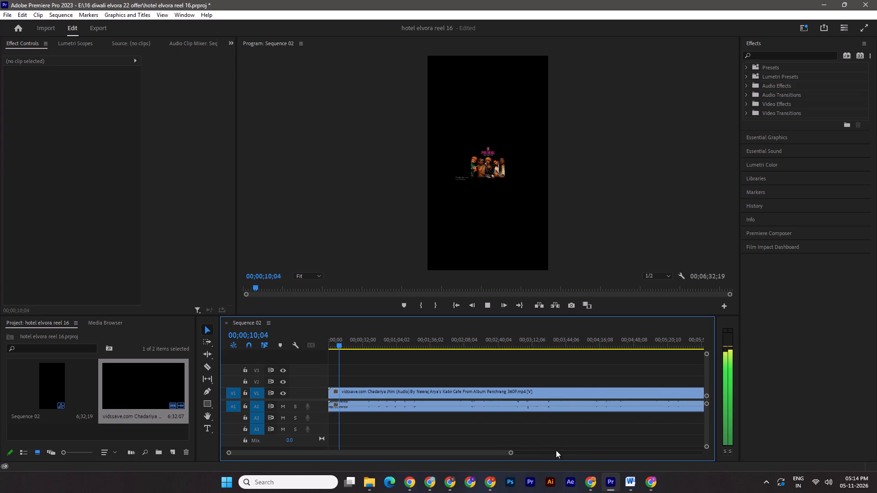
pyautogui.moveTo(705, 446); pyautogui.dragTo(710, 444)
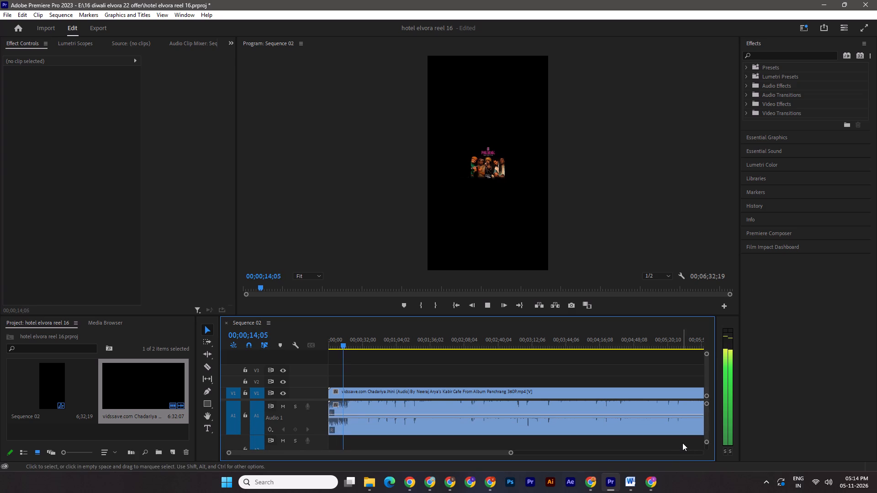
pyautogui.moveTo(510, 452); pyautogui.dragTo(488, 448)
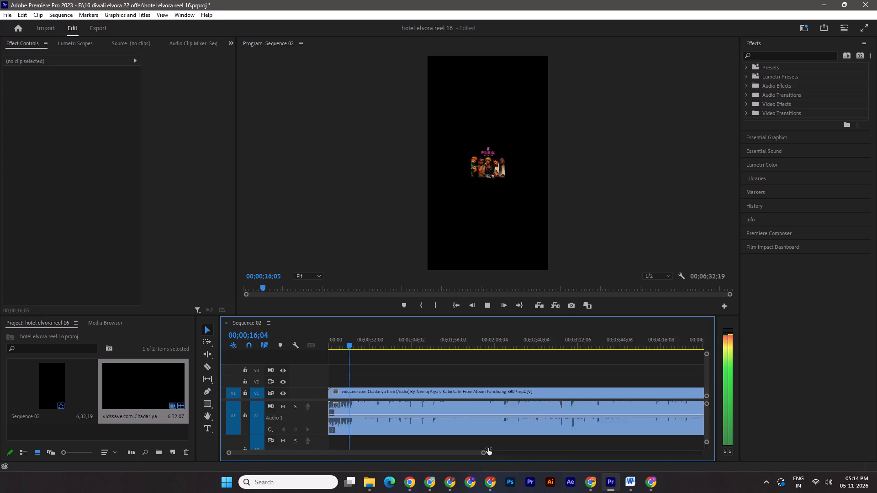
pyautogui.moveTo(488, 448); pyautogui.dragTo(467, 445)
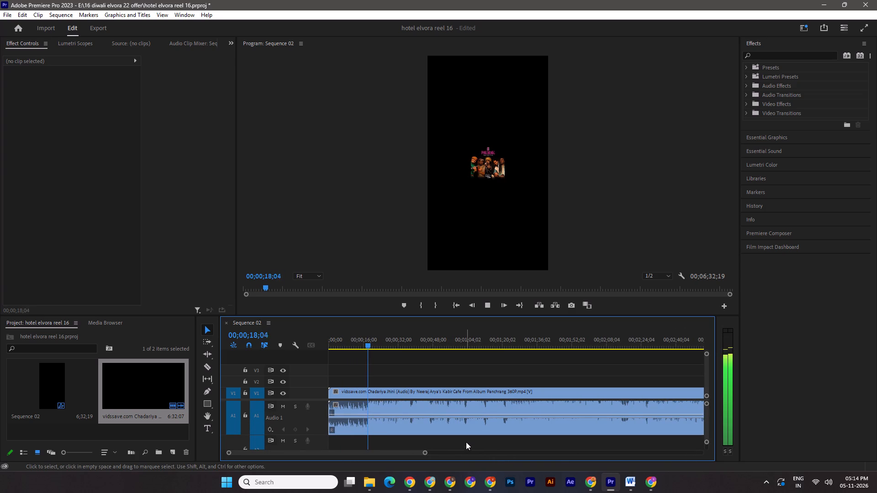
pyautogui.press('space')
pyautogui.moveTo(368, 345); pyautogui.dragTo(361, 343)
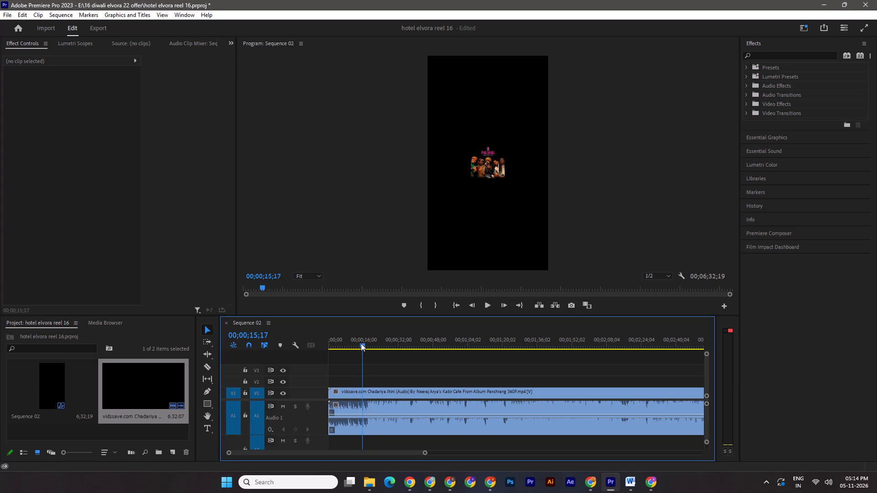
pyautogui.moveTo(361, 343); pyautogui.dragTo(354, 340)
pyautogui.press('space')
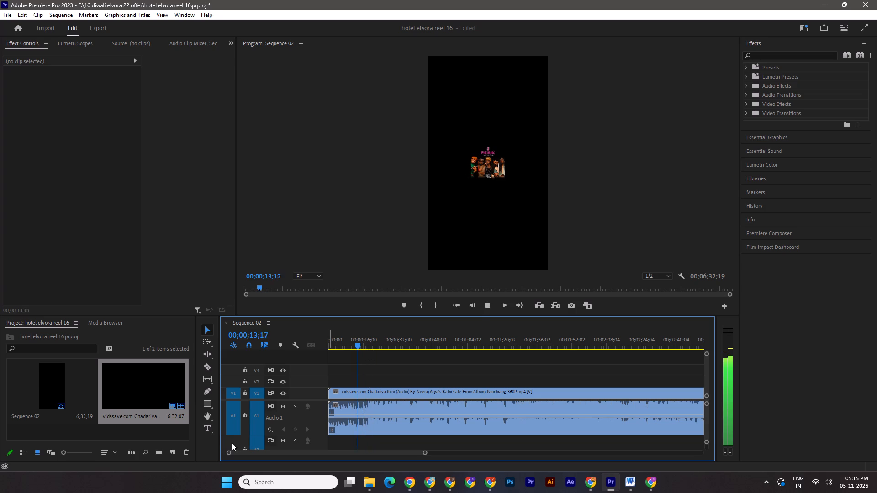
pyautogui.press('space')
pyautogui.press('space')
pyautogui.press('space')
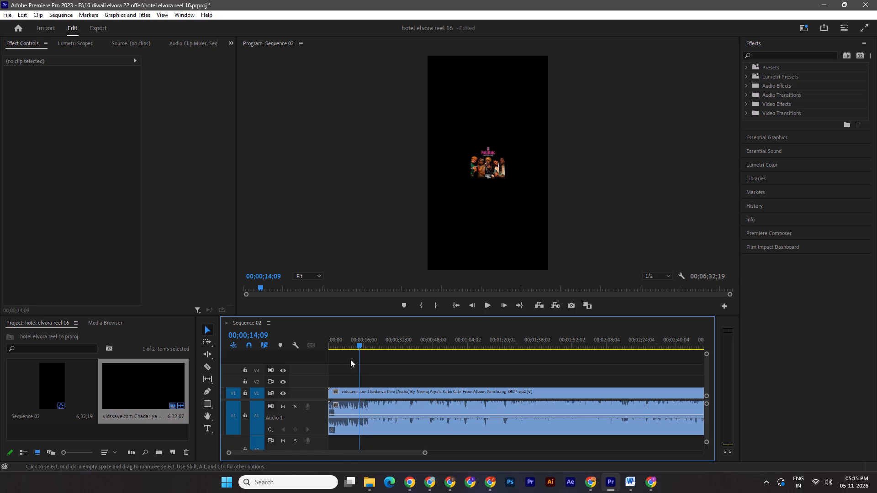
# Trim the start of the Chadariya Jhini clip to 00;00;13;14 and ripple delete the gap before it.
pyautogui.click(360, 346)
pyautogui.moveTo(332, 407); pyautogui.dragTo(363, 407)
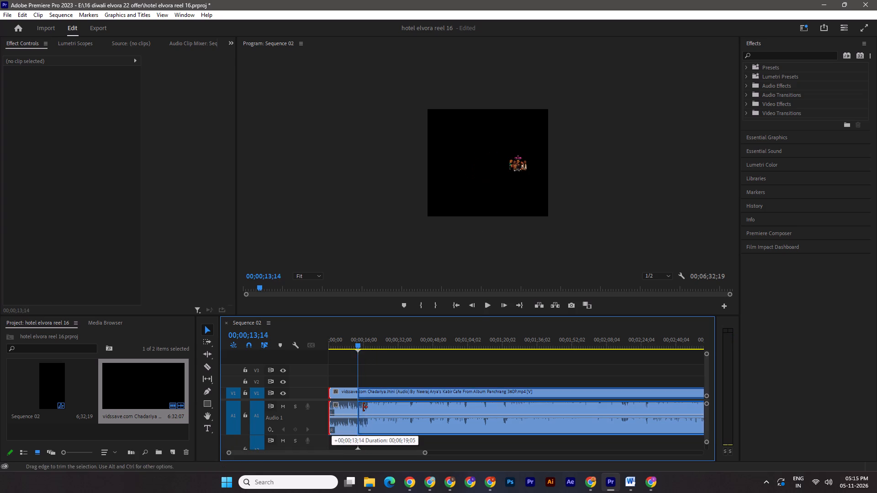
pyautogui.moveTo(363, 407); pyautogui.dragTo(368, 408)
pyautogui.click(368, 408)
pyautogui.moveTo(369, 408); pyautogui.dragTo(361, 408)
pyautogui.click(332, 408)
pyautogui.rightClick(332, 408)
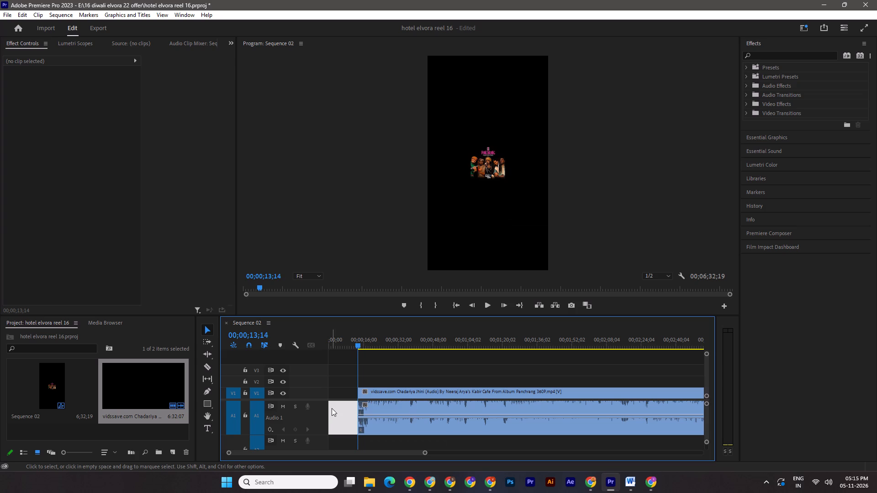
pyautogui.click(374, 413)
# Replay the beginning of the trimmed music clip several times to check exactly where the music comes in.
pyautogui.press('space')
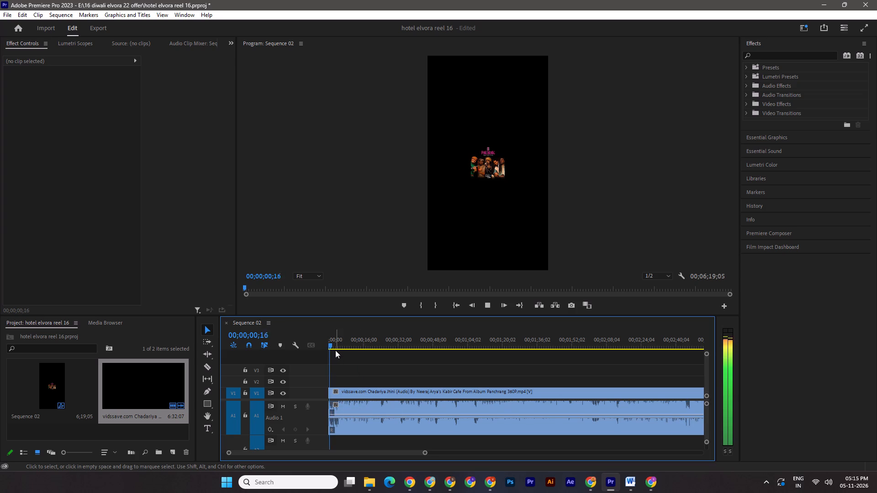
pyautogui.press('space')
pyautogui.moveTo(333, 343); pyautogui.dragTo(309, 343)
pyautogui.press('space')
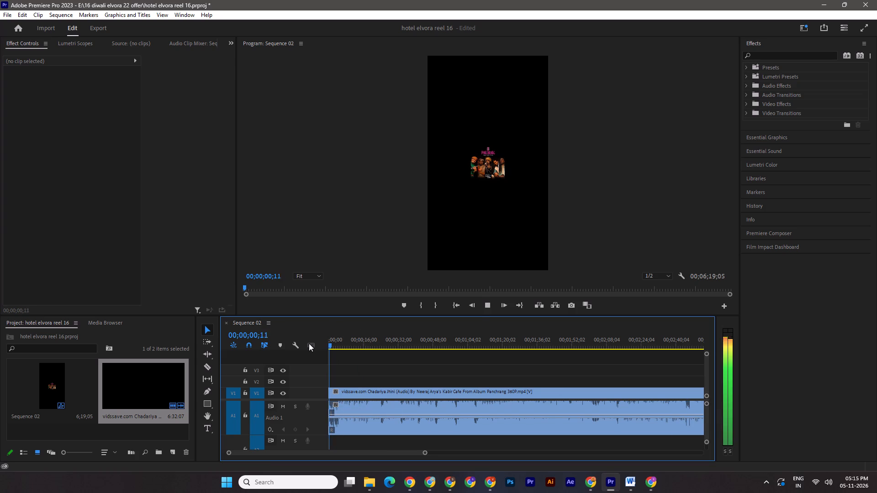
pyautogui.press('space')
pyautogui.moveTo(337, 341); pyautogui.dragTo(315, 341)
pyautogui.press('space')
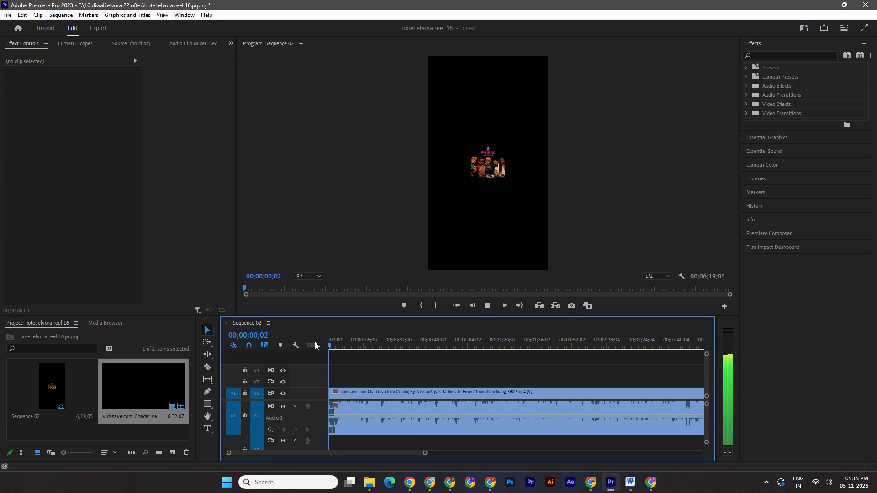
pyautogui.press('space')
pyautogui.press('space')
pyautogui.press('space')
pyautogui.press('space')
pyautogui.moveTo(329, 346); pyautogui.dragTo(299, 341)
pyautogui.press('space')
pyautogui.press('space')
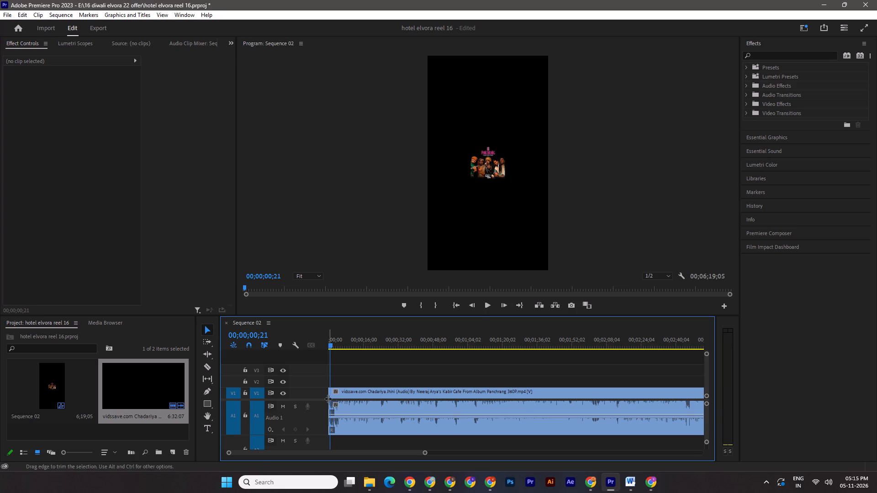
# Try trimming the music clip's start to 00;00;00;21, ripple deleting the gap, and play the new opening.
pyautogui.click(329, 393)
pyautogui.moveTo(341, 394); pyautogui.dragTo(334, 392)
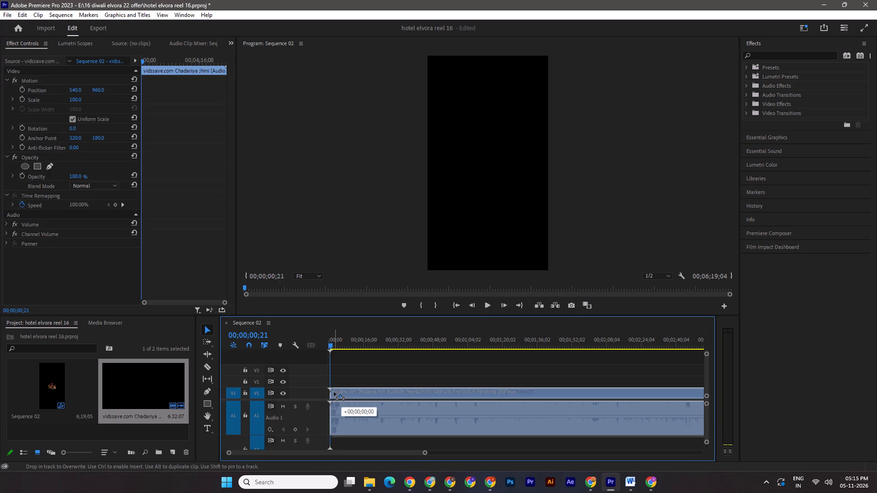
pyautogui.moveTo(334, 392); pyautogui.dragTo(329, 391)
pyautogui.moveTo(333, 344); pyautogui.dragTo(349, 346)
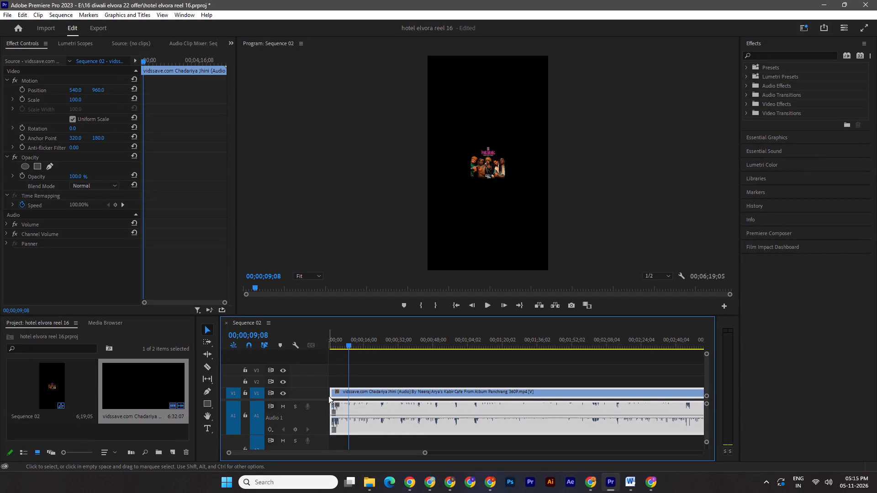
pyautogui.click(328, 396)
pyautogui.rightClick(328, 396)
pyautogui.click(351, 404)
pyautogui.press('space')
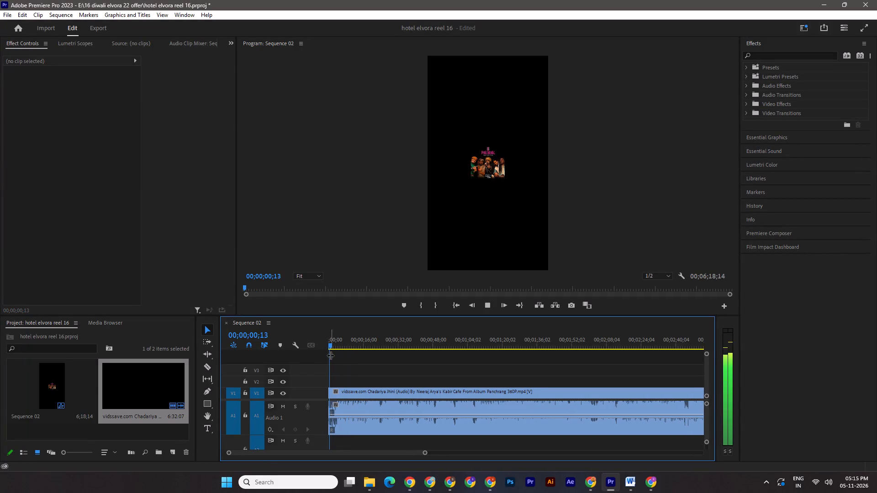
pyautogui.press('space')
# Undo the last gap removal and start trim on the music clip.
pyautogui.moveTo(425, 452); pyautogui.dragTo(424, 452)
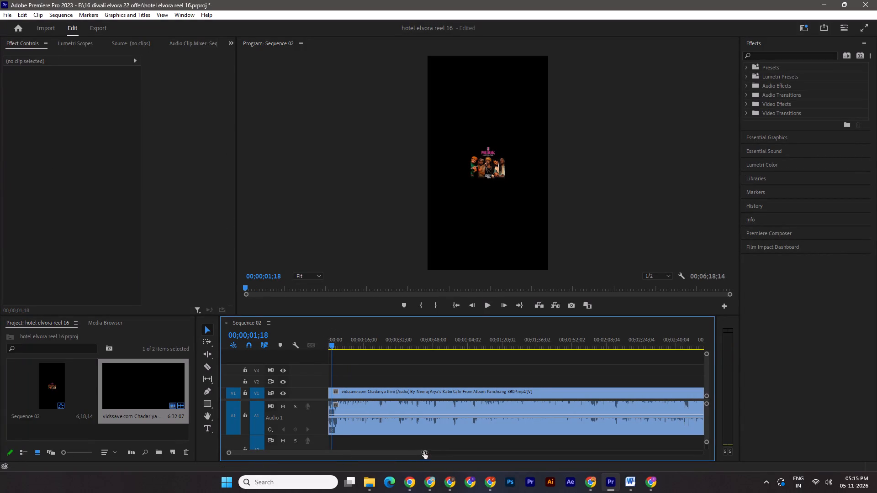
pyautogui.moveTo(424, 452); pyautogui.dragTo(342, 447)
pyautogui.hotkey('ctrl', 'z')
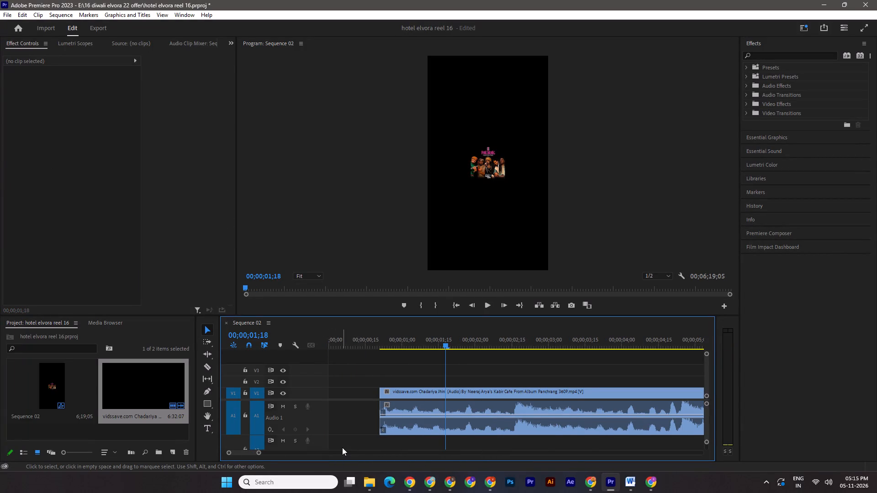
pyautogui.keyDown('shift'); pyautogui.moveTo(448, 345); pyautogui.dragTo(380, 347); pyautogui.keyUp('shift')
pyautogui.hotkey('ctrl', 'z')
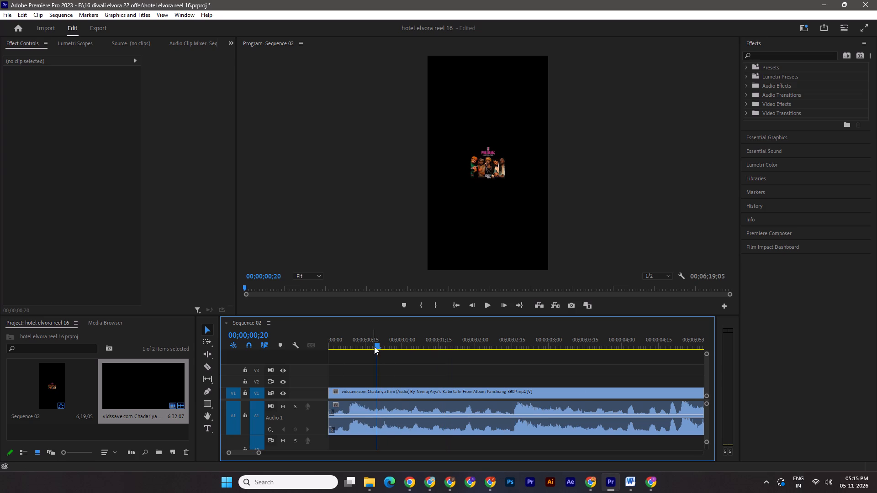
# Trim the music clip's start to 00;00;00;08, just before the first waveform peak, ripple delete the gap, and play it back.
pyautogui.moveTo(375, 337); pyautogui.dragTo(351, 337)
pyautogui.press('Left')
pyautogui.moveTo(332, 408); pyautogui.dragTo(349, 410)
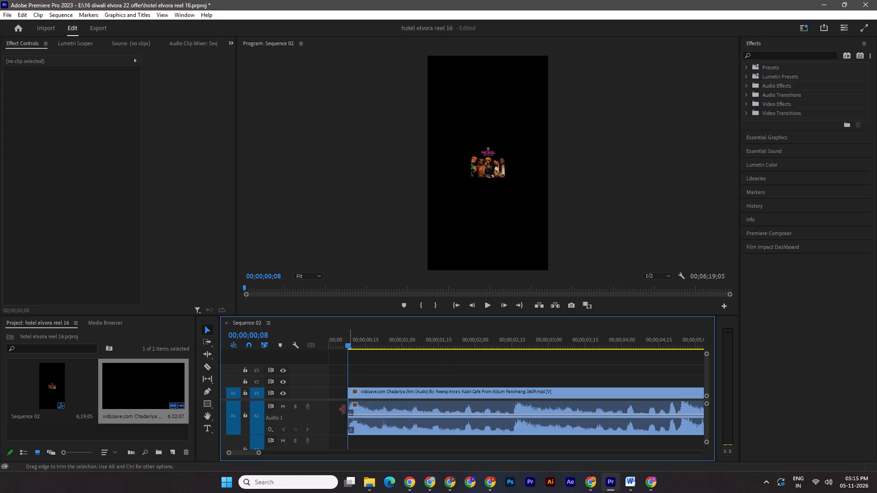
pyautogui.rightClick(337, 407)
pyautogui.click(370, 410)
pyautogui.press('space')
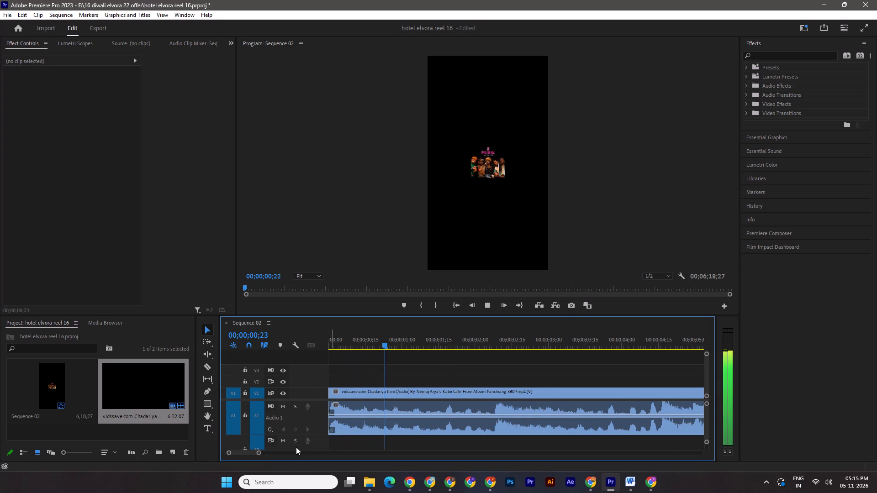
pyautogui.moveTo(259, 453); pyautogui.dragTo(307, 453)
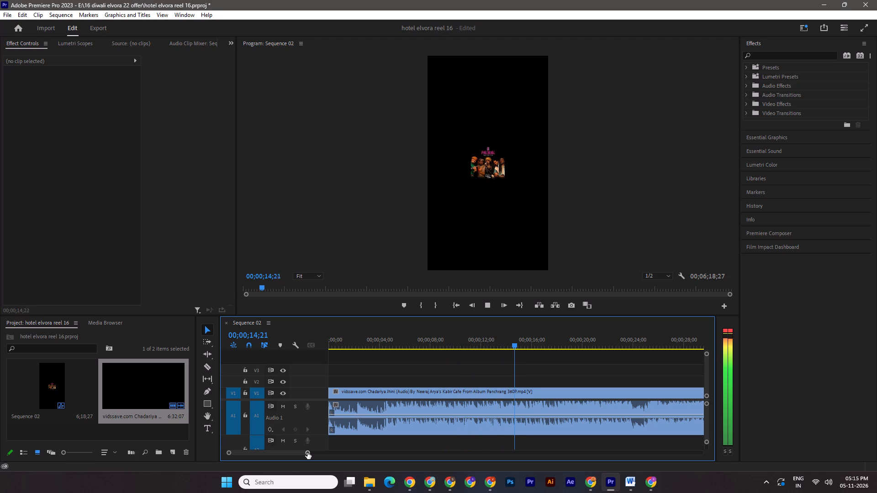
# Save the project.
pyautogui.hotkey('ctrl', 's')
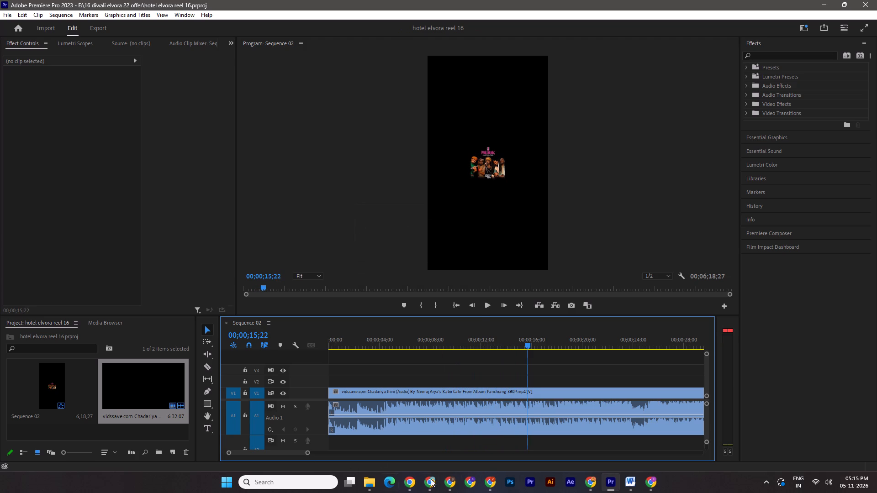
pyautogui.click(456, 482)
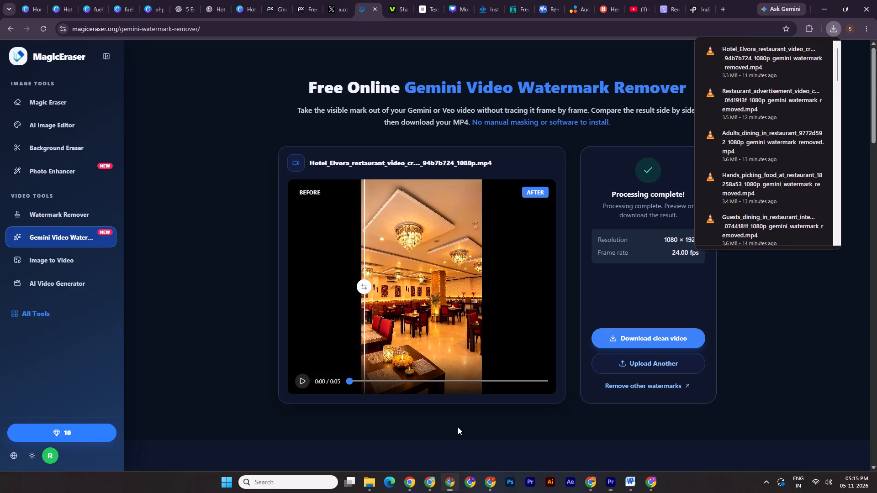
pyautogui.click(224, 0)
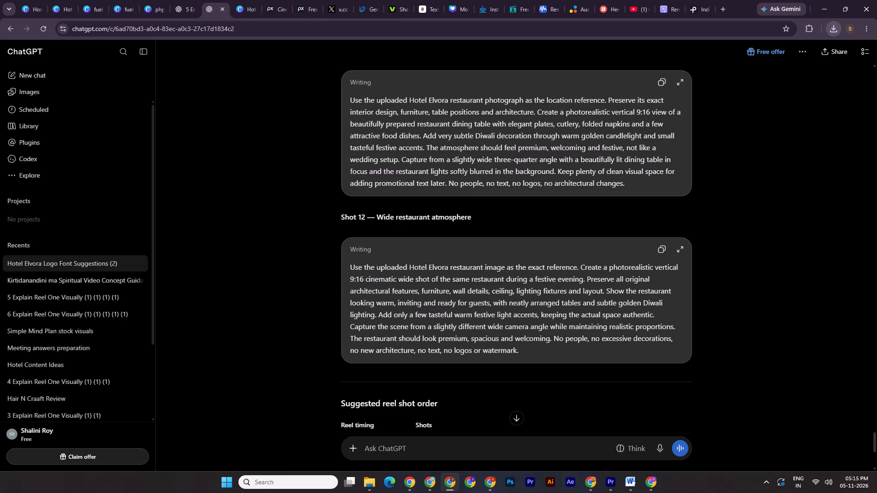
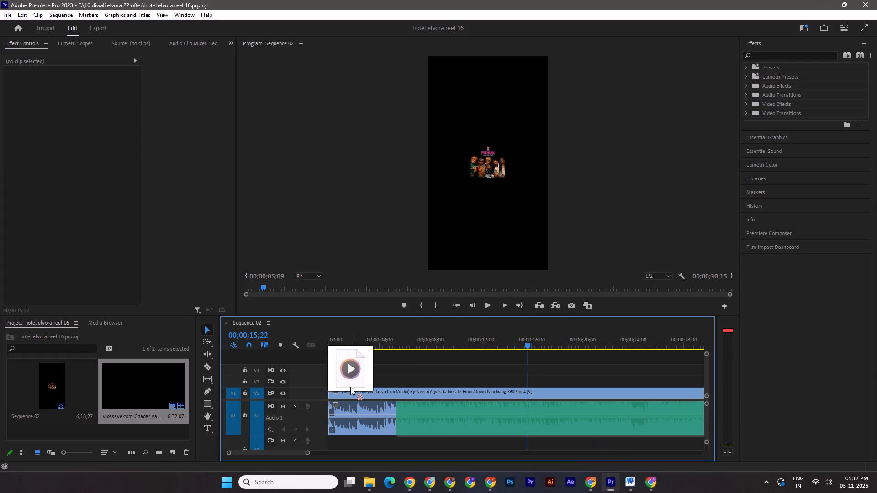
pyautogui.moveTo(350, 387); pyautogui.dragTo(322, 444)
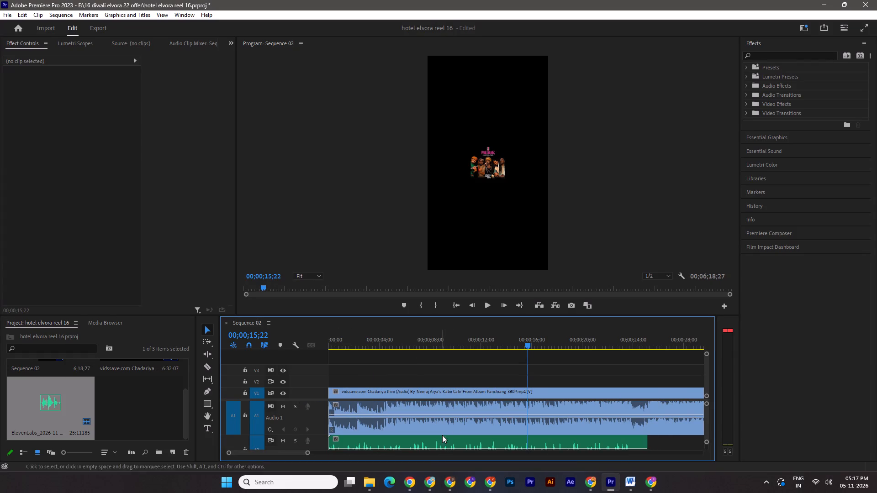
# Mute the music track A1 and return the playhead to 00;00;00;00.
pyautogui.moveTo(705, 442); pyautogui.dragTo(705, 444)
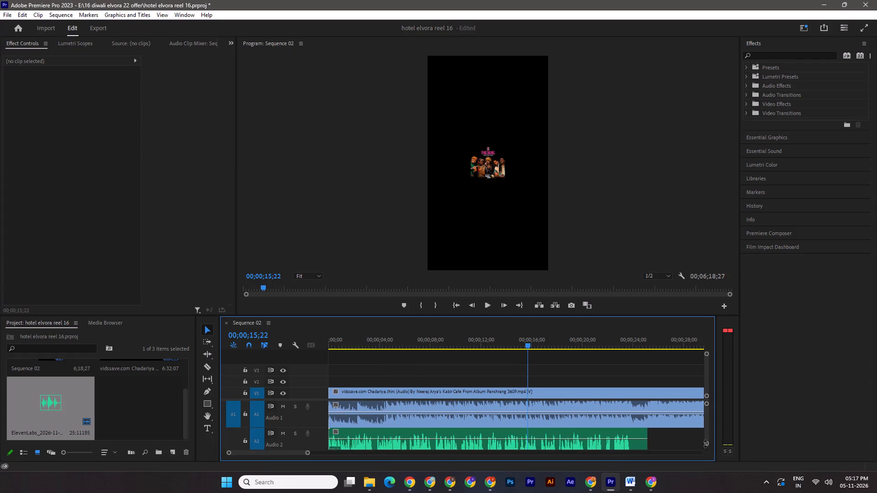
pyautogui.moveTo(705, 444); pyautogui.dragTo(703, 447)
pyautogui.click(280, 405)
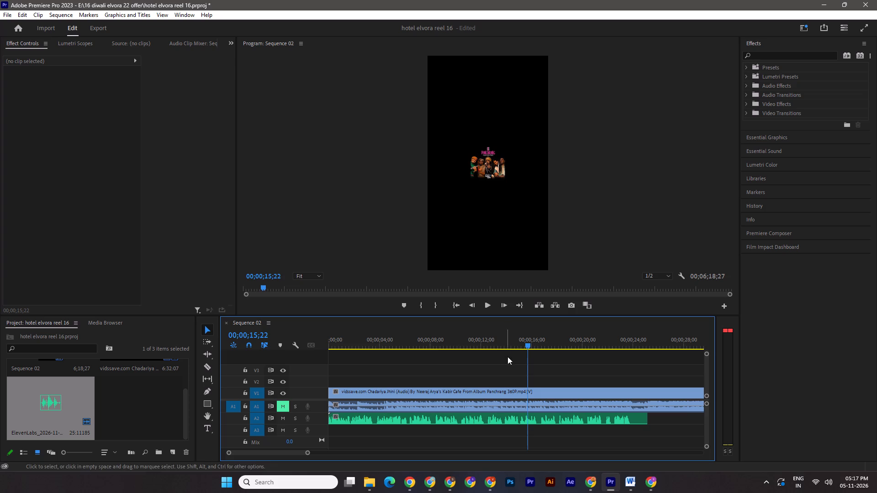
pyautogui.moveTo(523, 347); pyautogui.dragTo(164, 347)
# Save the project.
pyautogui.hotkey('ctrl', 's')
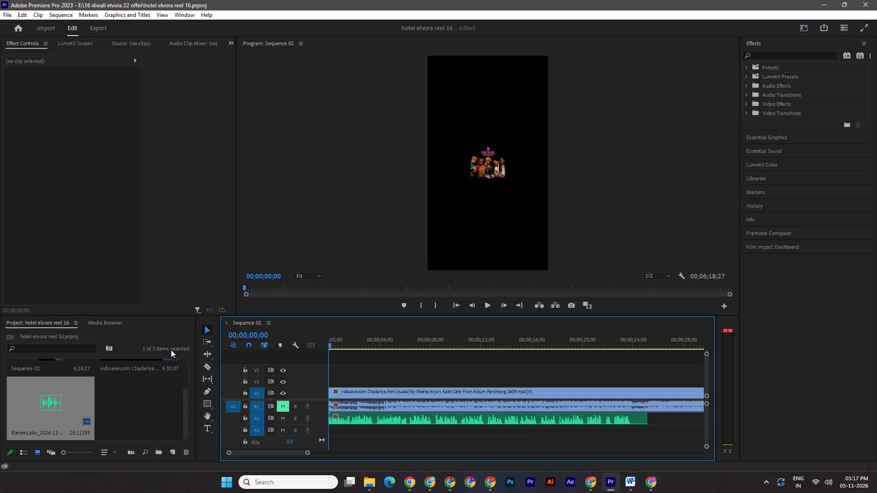
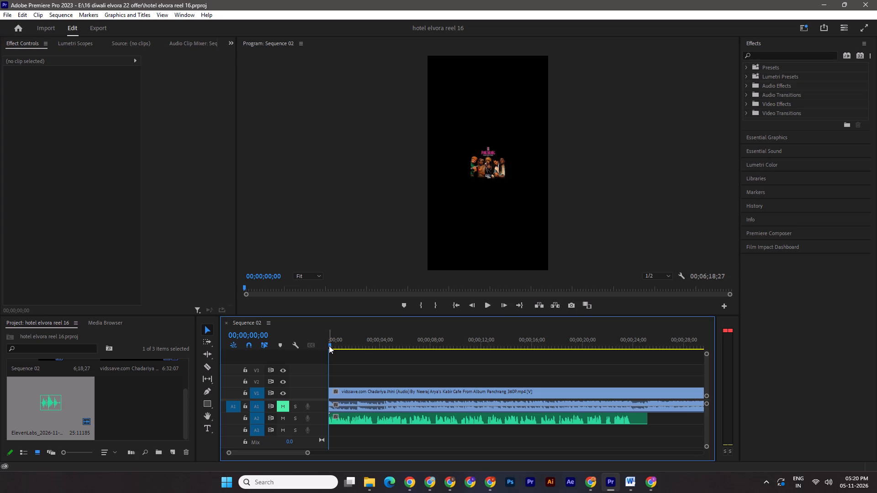
# Listen to the voiceover from the sequence start to find the end of its first line at 00;00;03;23.
pyautogui.click(486, 309)
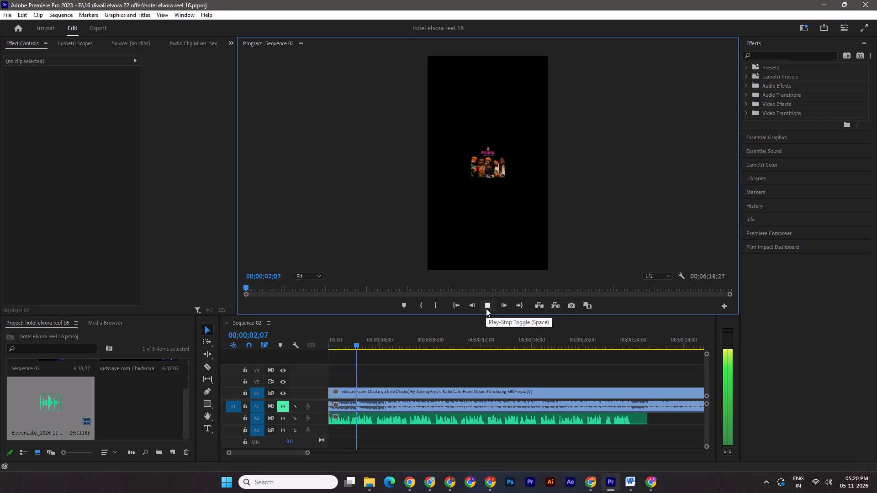
pyautogui.click(483, 306)
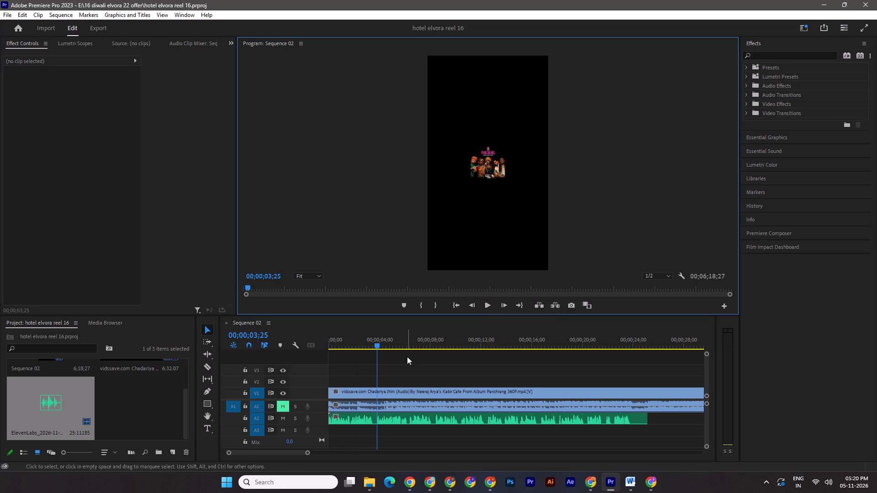
pyautogui.press('Left')
pyautogui.press('Left')
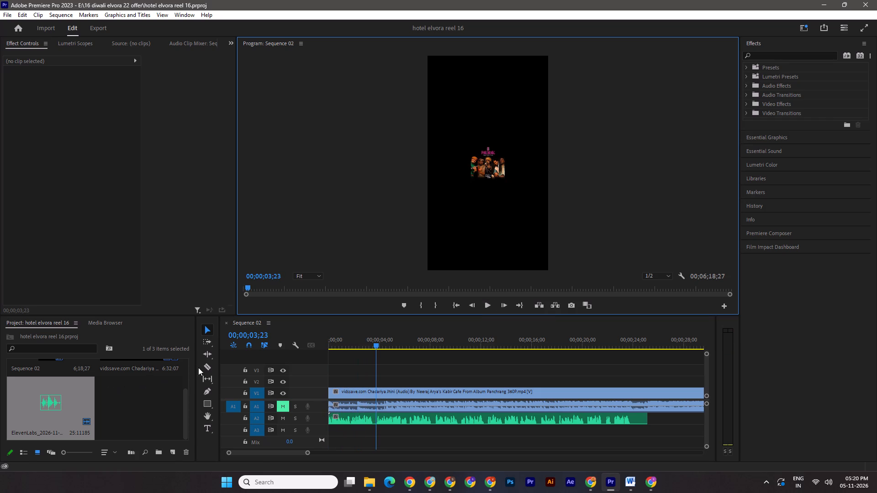
pyautogui.click(205, 369)
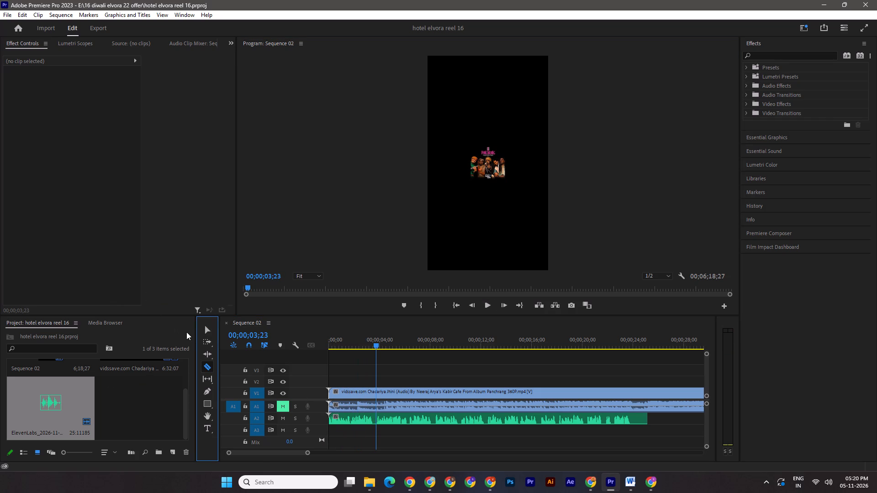
pyautogui.click(205, 329)
# Enlarge the audio tracks, raise the volume of the ElevenLabs voiceover on track A2, and save the project.
pyautogui.click(706, 447)
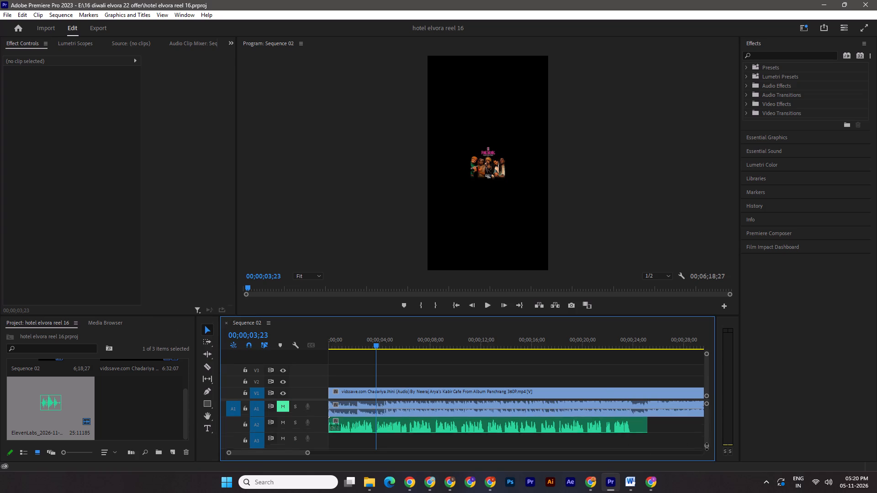
pyautogui.moveTo(429, 437); pyautogui.dragTo(434, 435)
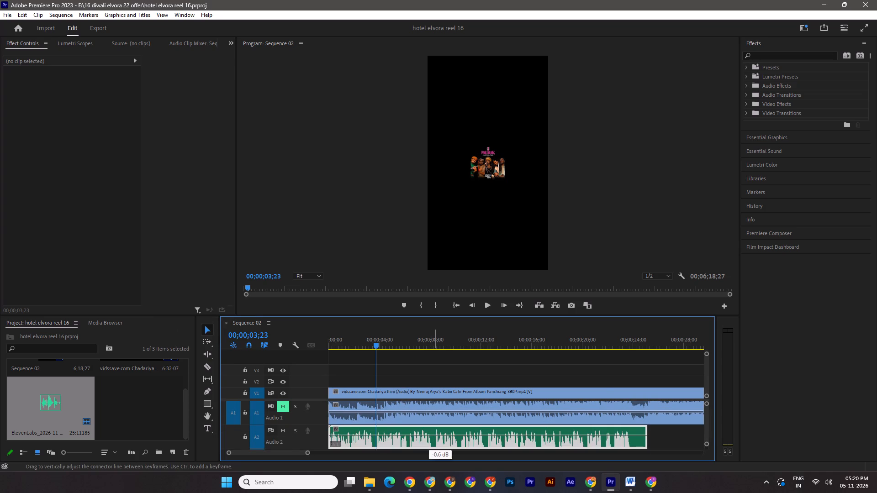
pyautogui.moveTo(434, 435); pyautogui.dragTo(439, 431)
pyautogui.moveTo(384, 344); pyautogui.dragTo(223, 344)
pyautogui.hotkey('ctrl', 's')
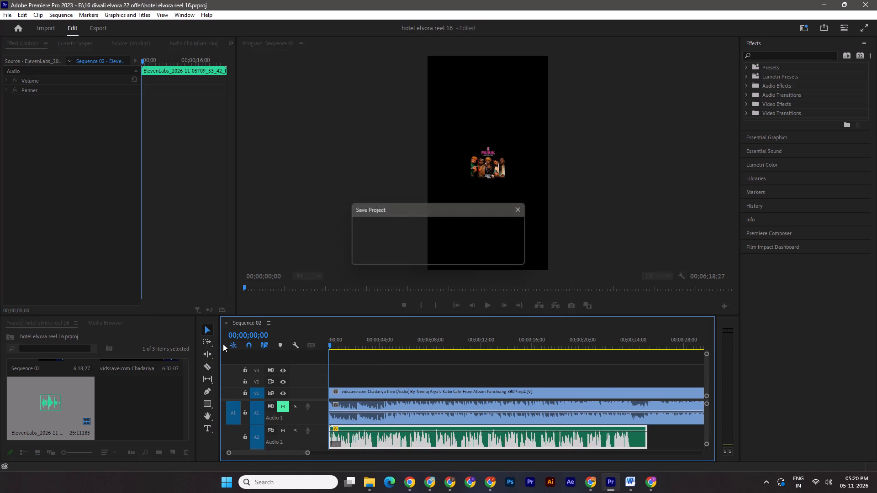
# Fine-tune the A2 voiceover's volume while listening from the sequence start, and save the project.
pyautogui.press('space')
pyautogui.press('space')
pyautogui.click(362, 432)
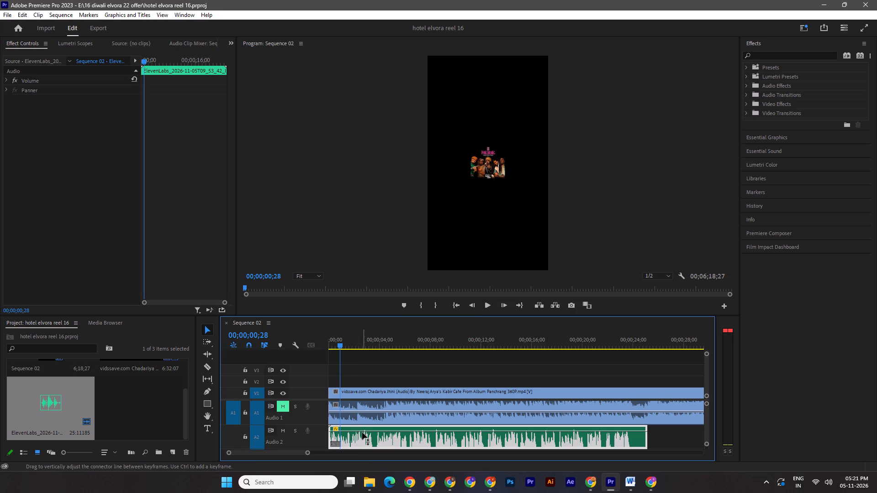
pyautogui.click(363, 431)
pyautogui.moveTo(338, 342); pyautogui.dragTo(323, 341)
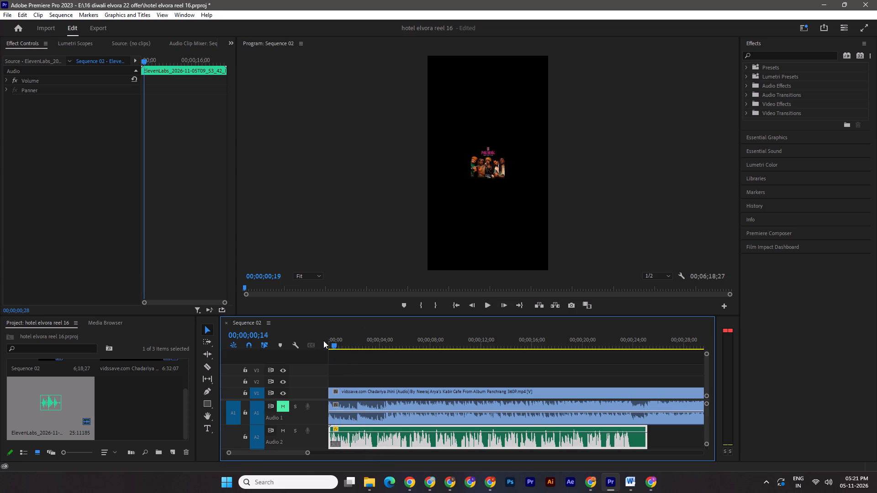
pyautogui.moveTo(323, 341); pyautogui.dragTo(304, 341)
pyautogui.press('space')
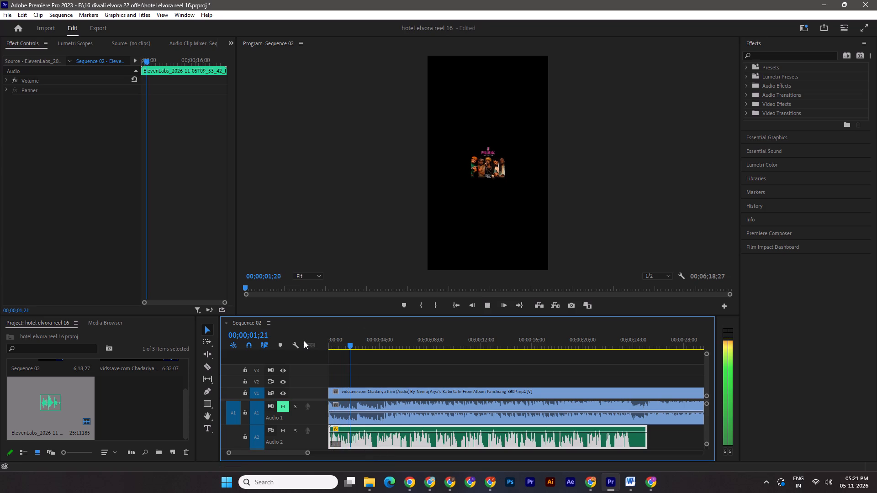
pyautogui.hotkey('ctrl', 's')
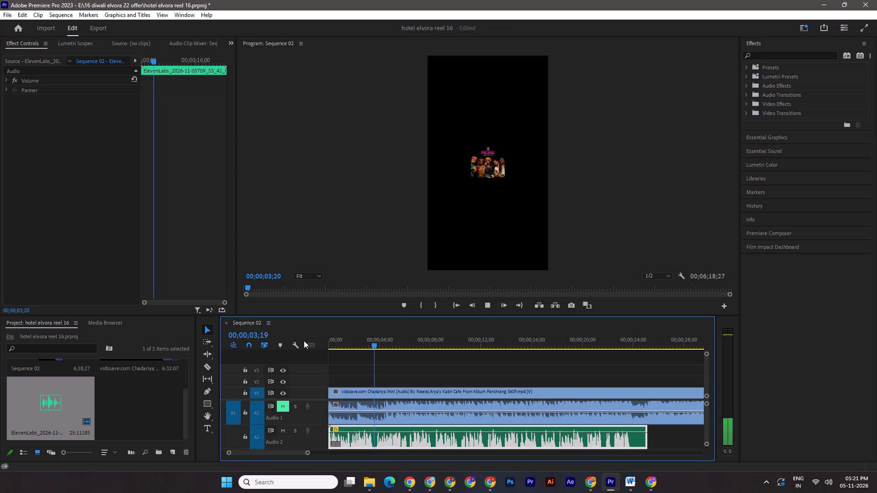
# Split the A2 voiceover clip at 00;00;03;23 with the Razor tool.
pyautogui.click(375, 343)
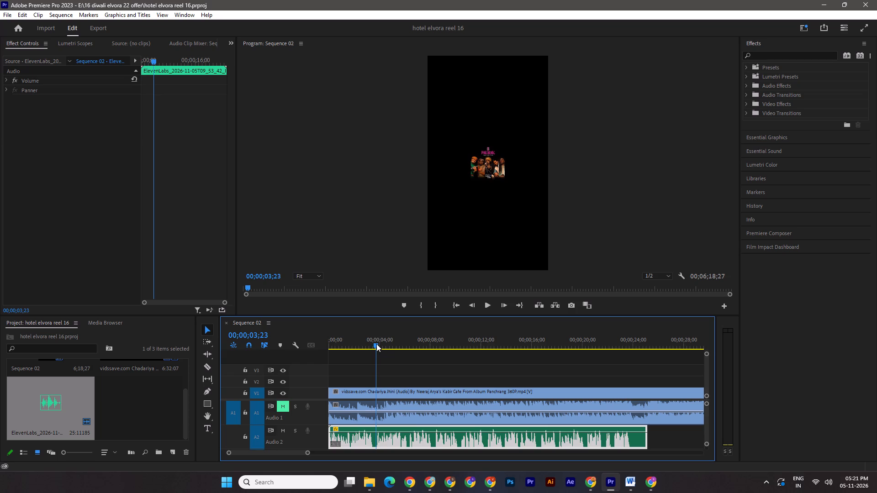
pyautogui.click(206, 367)
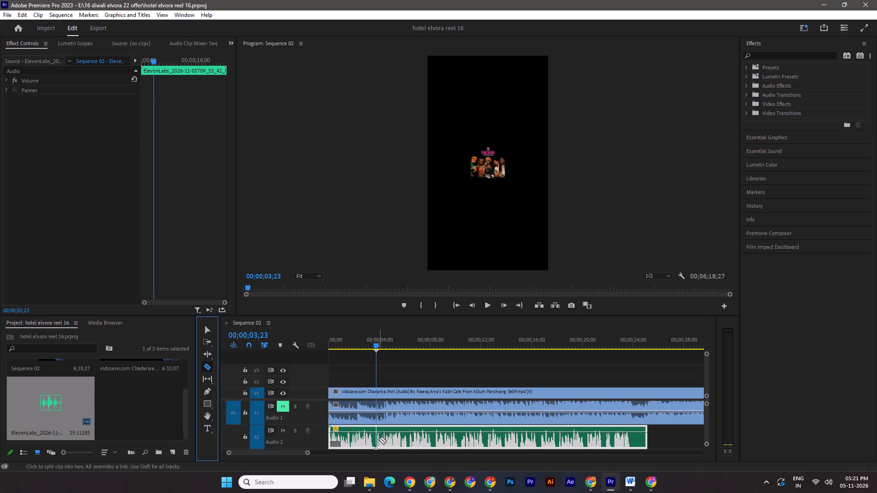
pyautogui.click(379, 439)
pyautogui.click(206, 330)
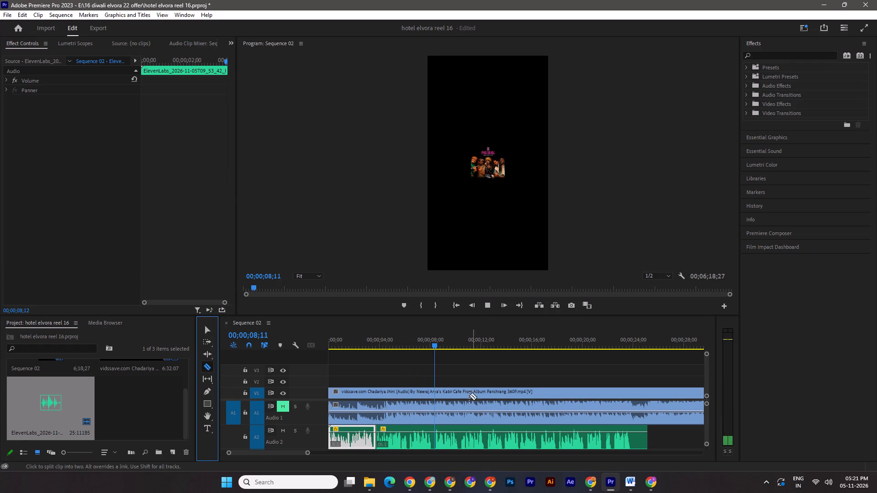
pyautogui.press('space')
pyautogui.press('Left')
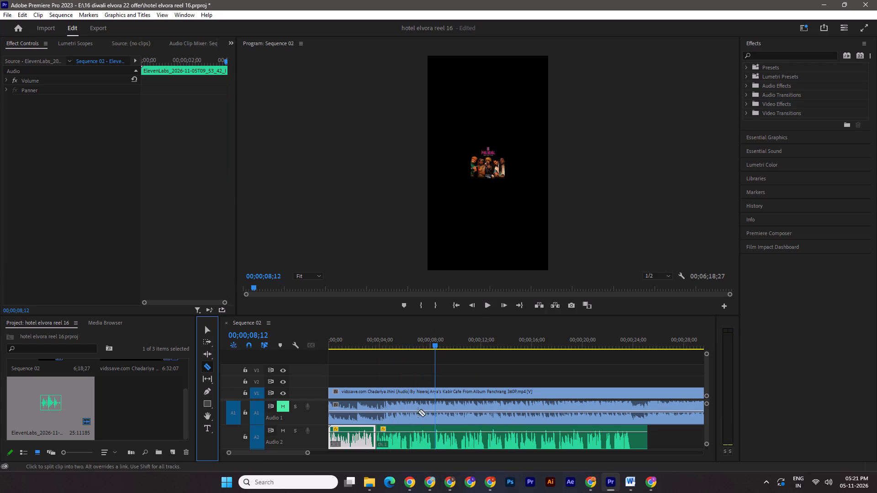
pyautogui.click(435, 431)
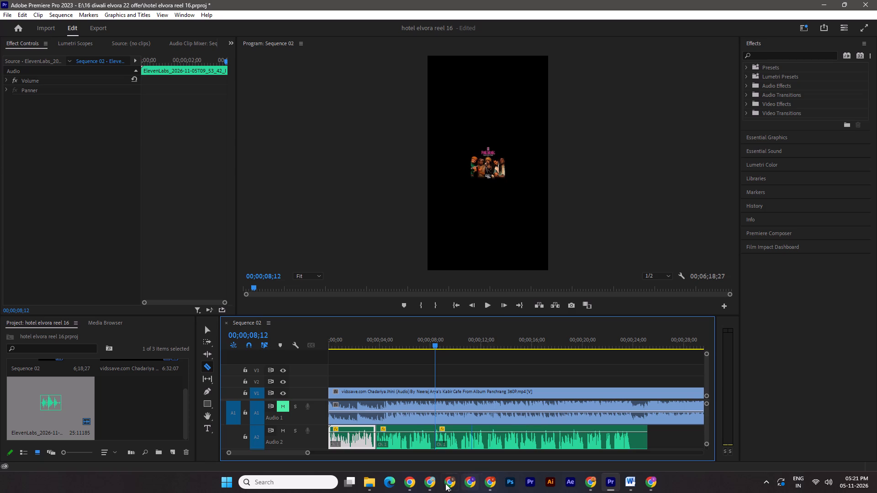
# Check the script in ChatGPT again, split the A2 voiceover at 00;00;12;16, and save the project.
pyautogui.click(447, 484)
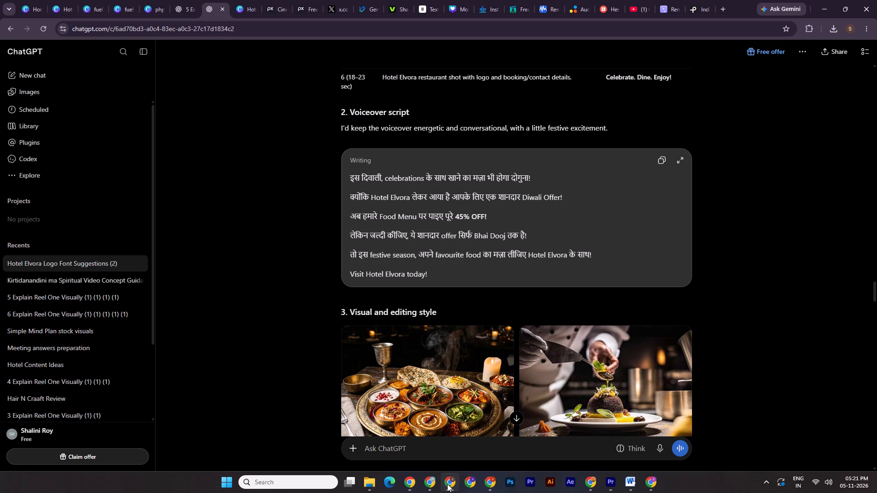
pyautogui.click(447, 484)
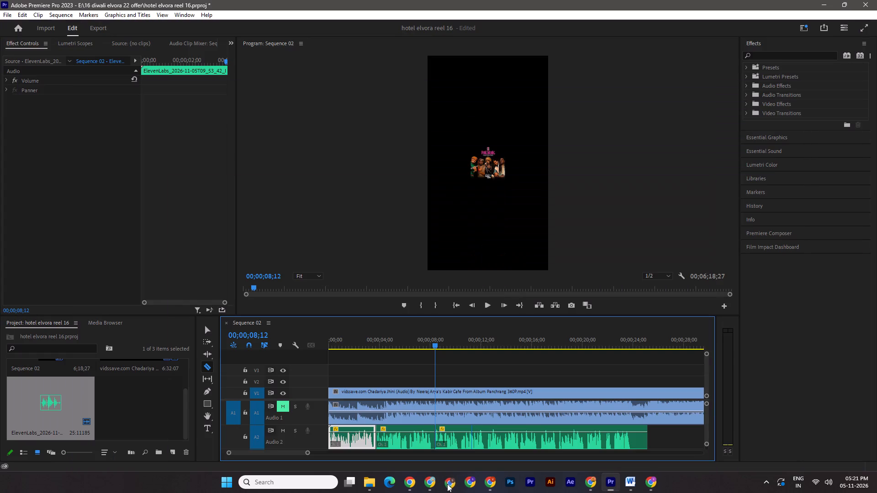
pyautogui.press('space')
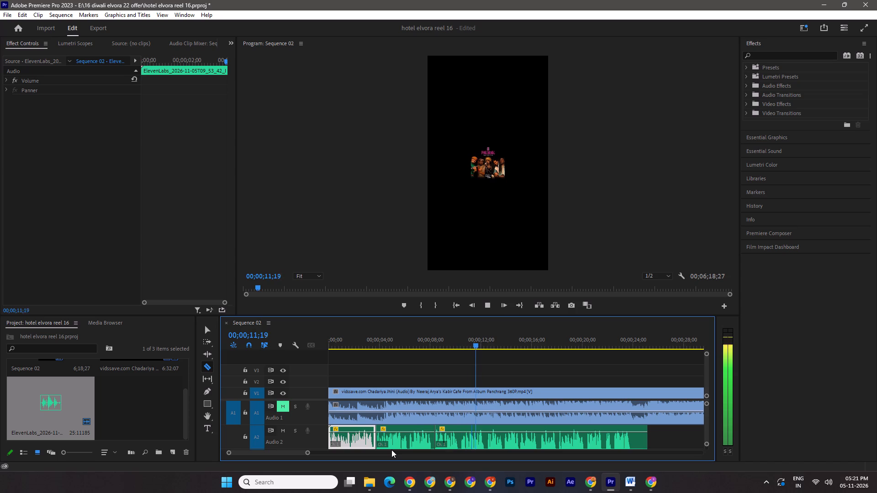
pyautogui.press('space')
pyautogui.press('Left')
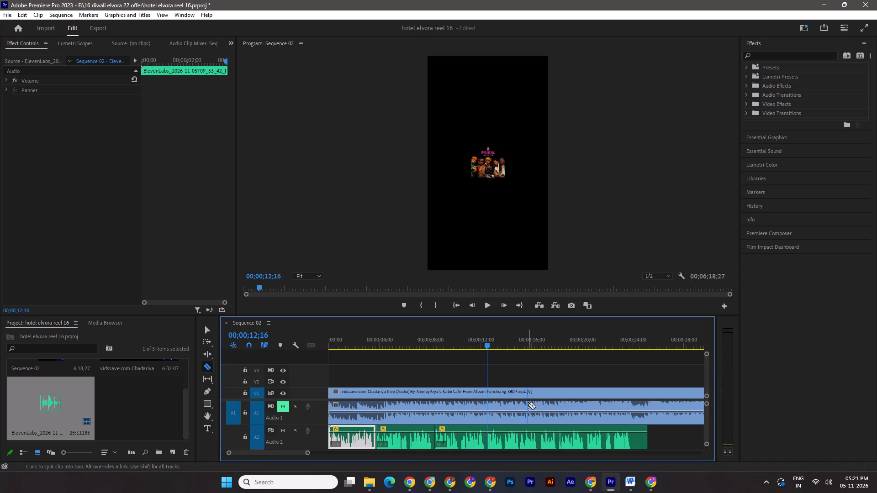
pyautogui.click(490, 431)
pyautogui.hotkey('ctrl', 's')
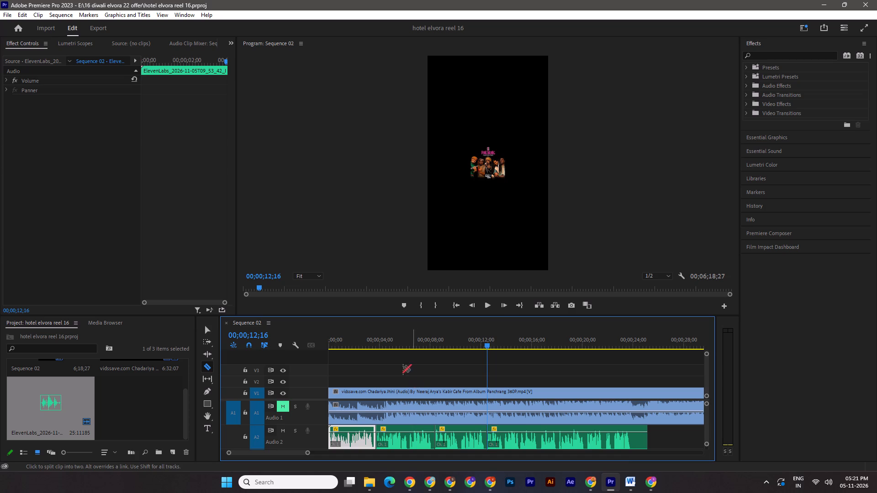
pyautogui.hotkey('ctrl', 's')
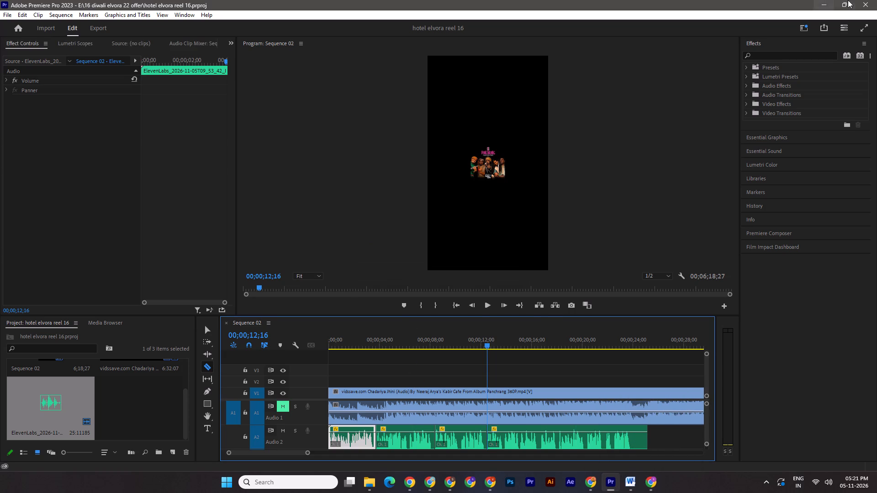
# Close the hotel elvora reel 16 project and open the recent project "fuelplus reel 1 linkedin".
pyautogui.click(868, 0)
pyautogui.click(608, 483)
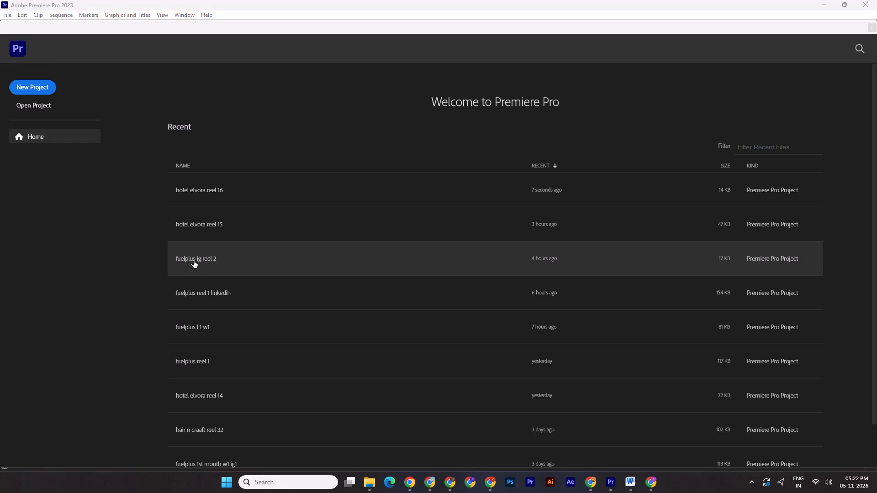
pyautogui.click(193, 295)
pyautogui.click(193, 295)
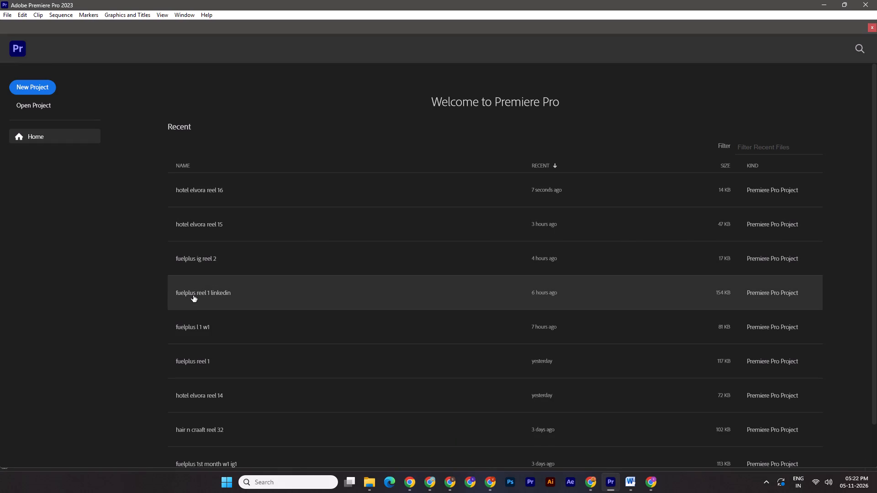
pyautogui.click(193, 291)
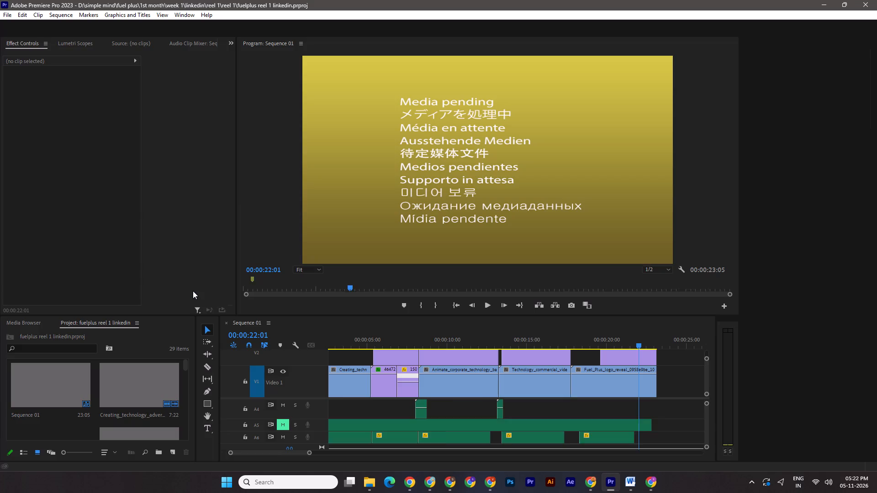
# Export a still frame of the fuel station shot with the "Stop blaming your ERP" text at 00:00:01:11 in Sequence 01.
pyautogui.moveTo(342, 344); pyautogui.dragTo(325, 344)
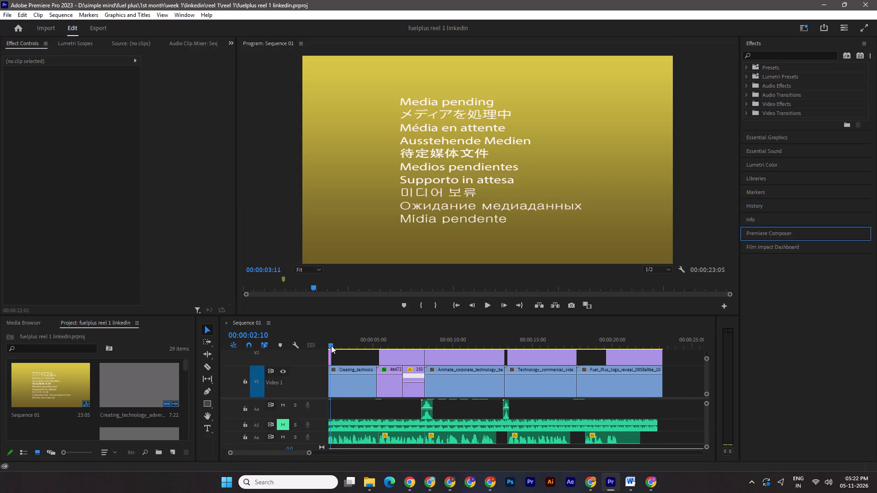
pyautogui.moveTo(331, 346); pyautogui.dragTo(265, 342)
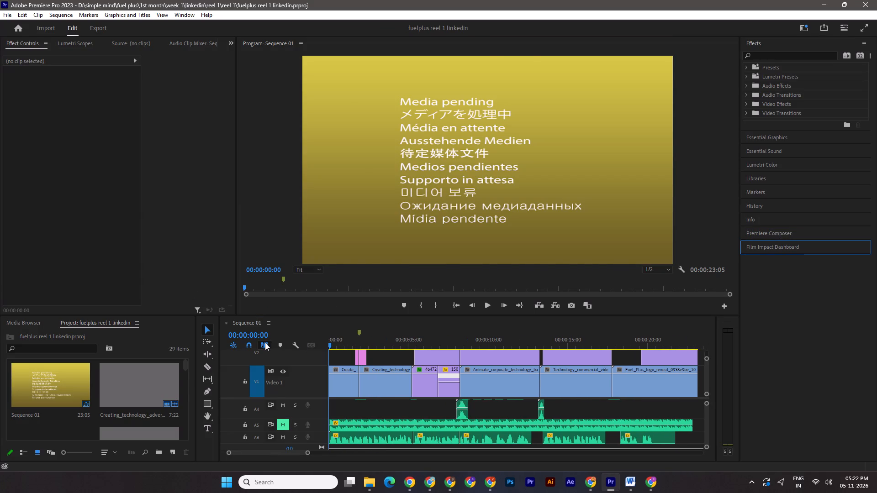
pyautogui.moveTo(306, 454); pyautogui.dragTo(338, 454)
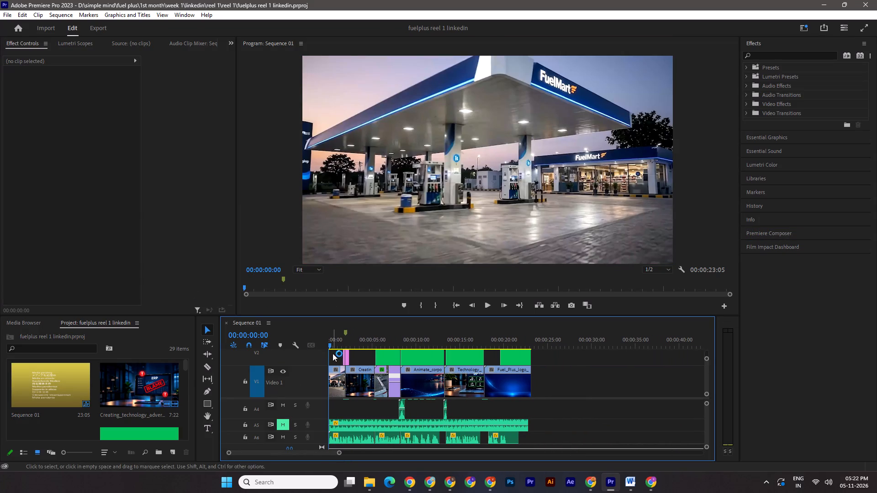
pyautogui.moveTo(330, 346); pyautogui.dragTo(342, 347)
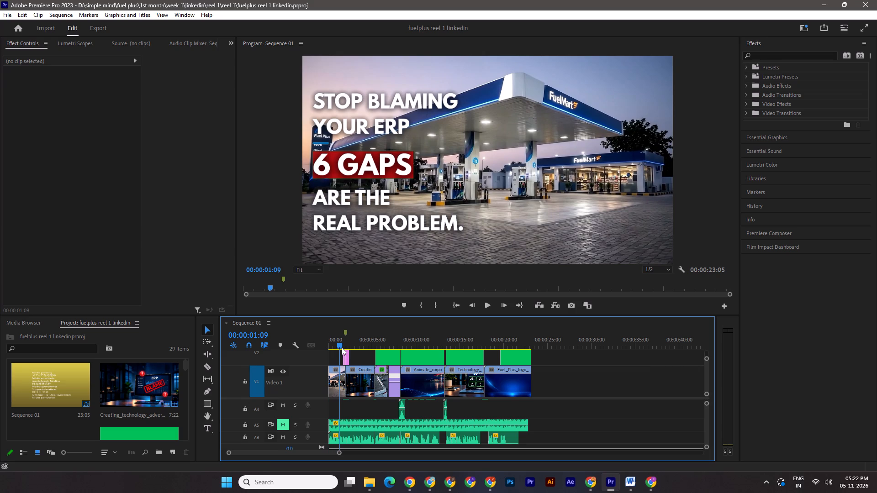
pyautogui.moveTo(342, 347); pyautogui.dragTo(361, 352)
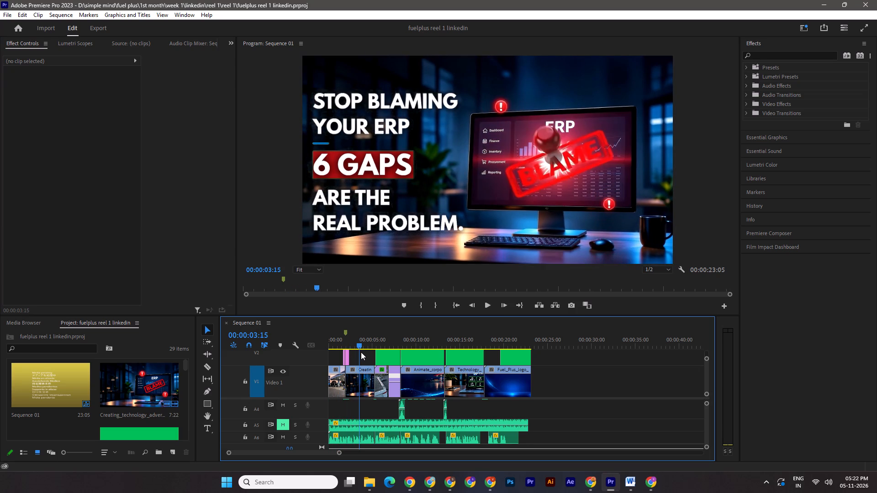
pyautogui.moveTo(361, 352); pyautogui.dragTo(349, 346)
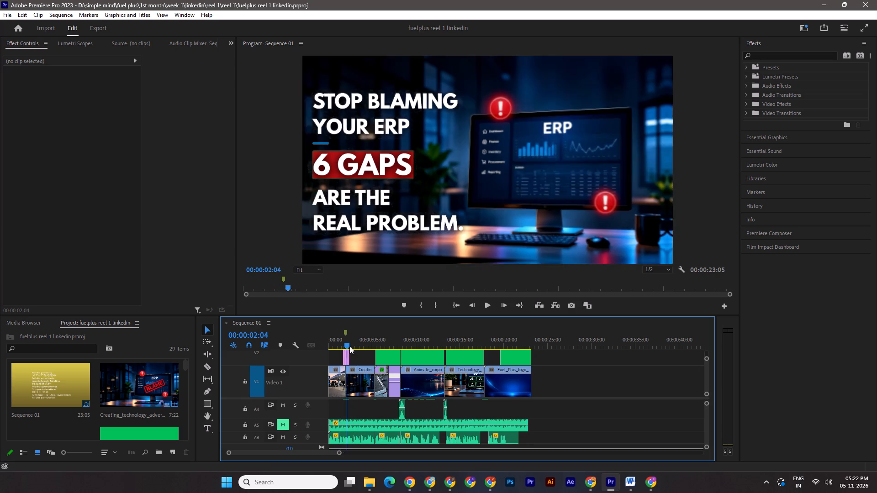
pyautogui.moveTo(349, 346); pyautogui.dragTo(357, 346)
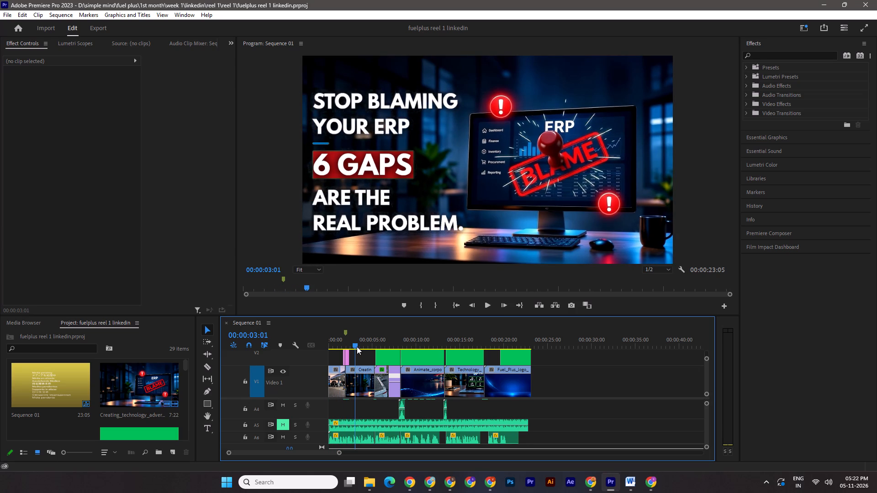
pyautogui.moveTo(357, 346); pyautogui.dragTo(345, 344)
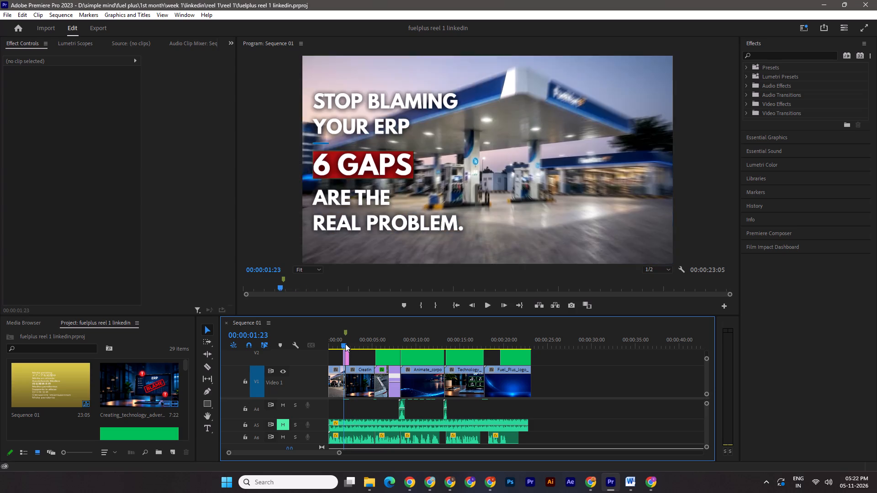
pyautogui.moveTo(345, 344); pyautogui.dragTo(342, 342)
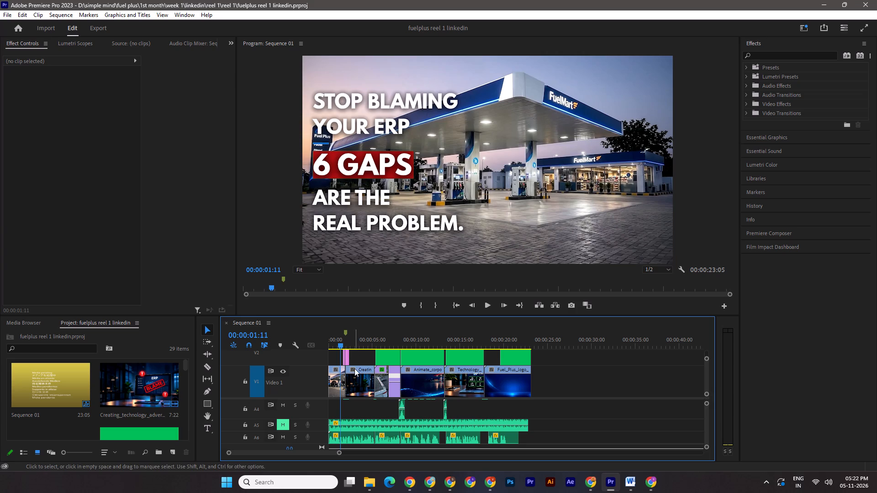
pyautogui.click(574, 305)
pyautogui.click(469, 274)
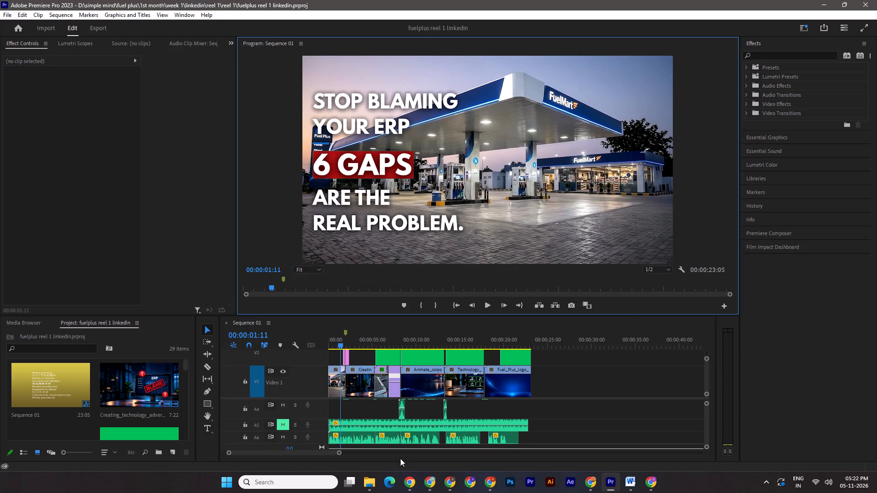
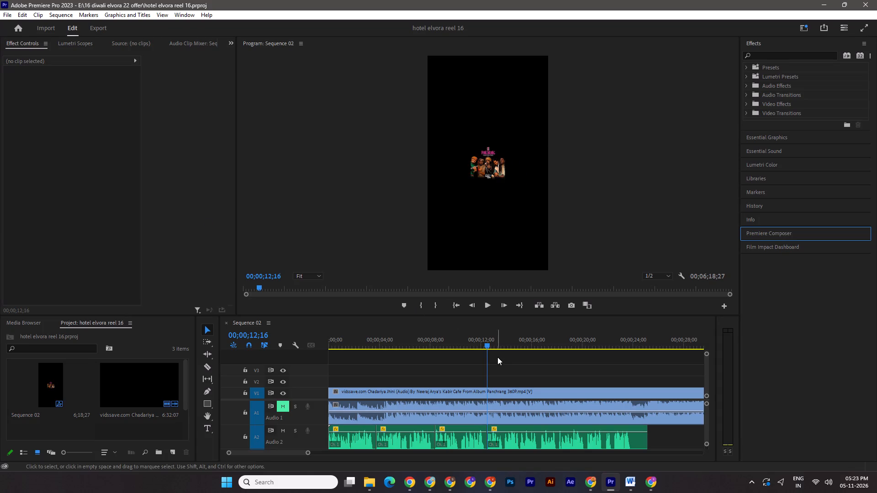
pyautogui.moveTo(487, 346); pyautogui.dragTo(317, 346)
pyautogui.hotkey('ctrl', 's')
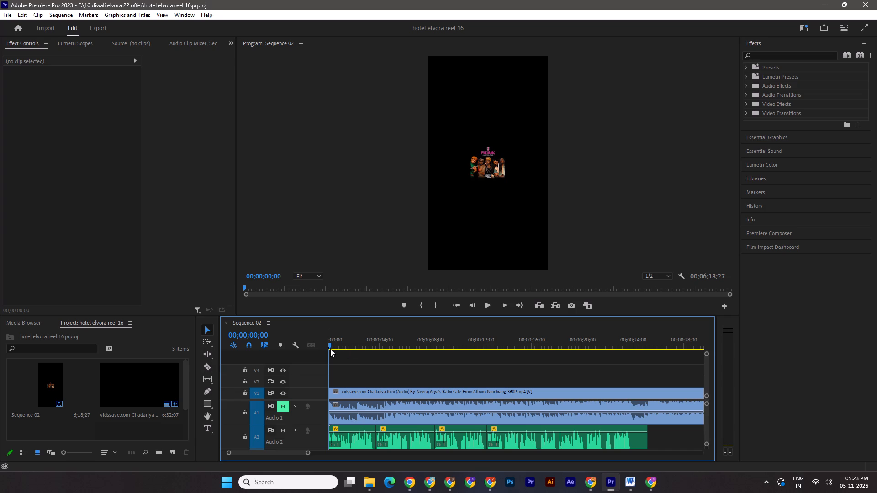
pyautogui.moveTo(329, 345); pyautogui.dragTo(376, 347)
pyautogui.hotkey('ctrl', 's')
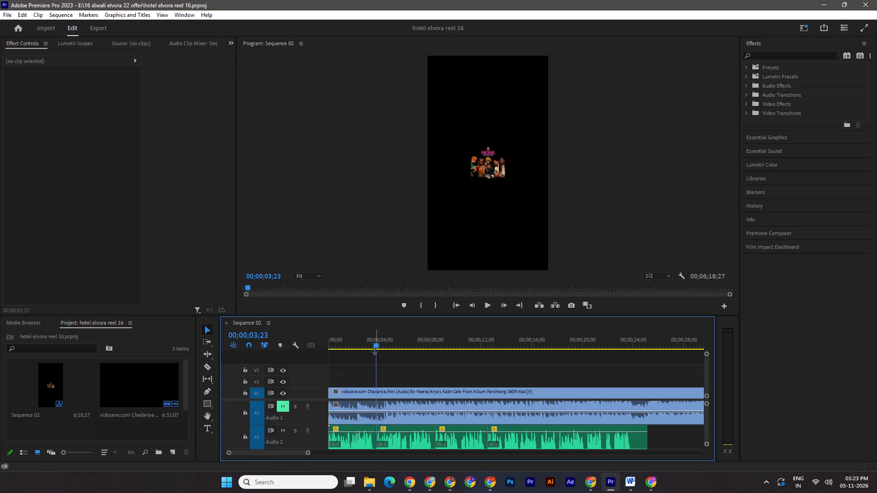
pyautogui.moveTo(376, 347); pyautogui.dragTo(310, 350)
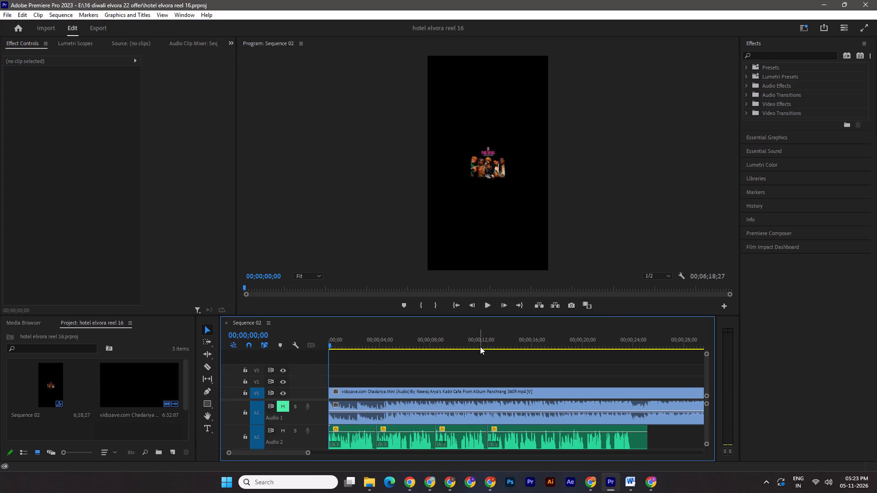
pyautogui.press('space')
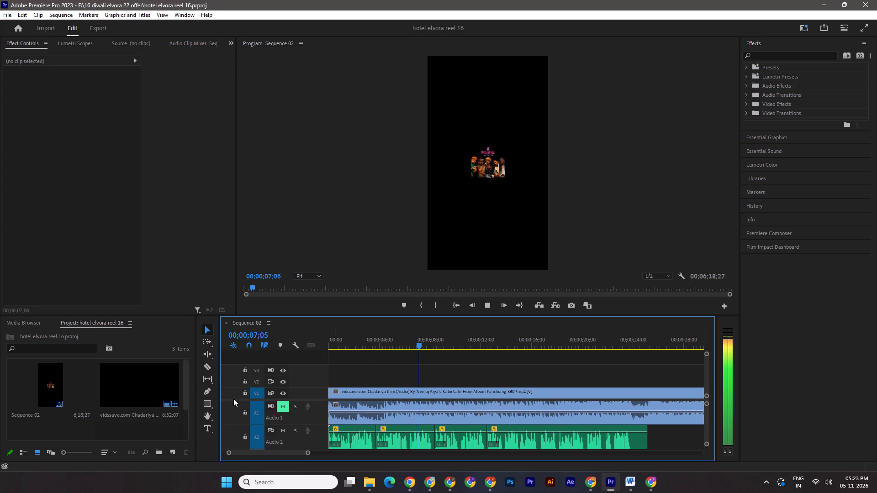
pyautogui.click(203, 369)
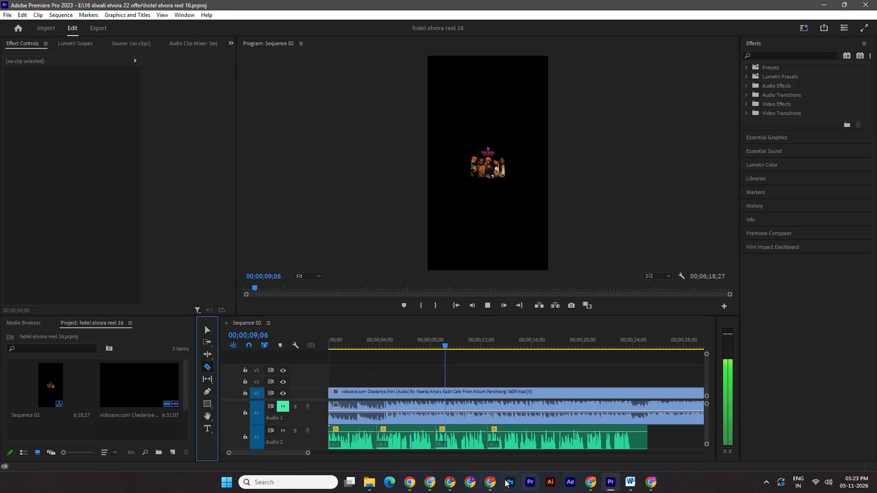
pyautogui.press('space')
pyautogui.press('space')
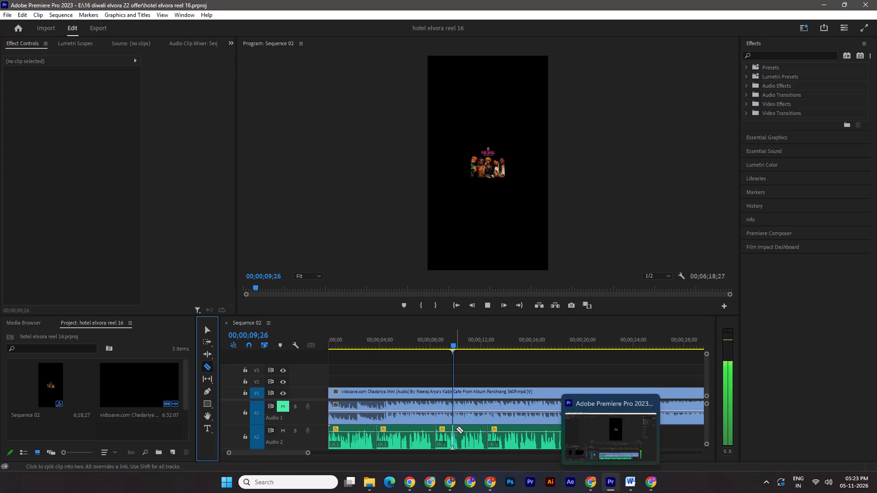
pyautogui.press('space')
pyautogui.click(449, 483)
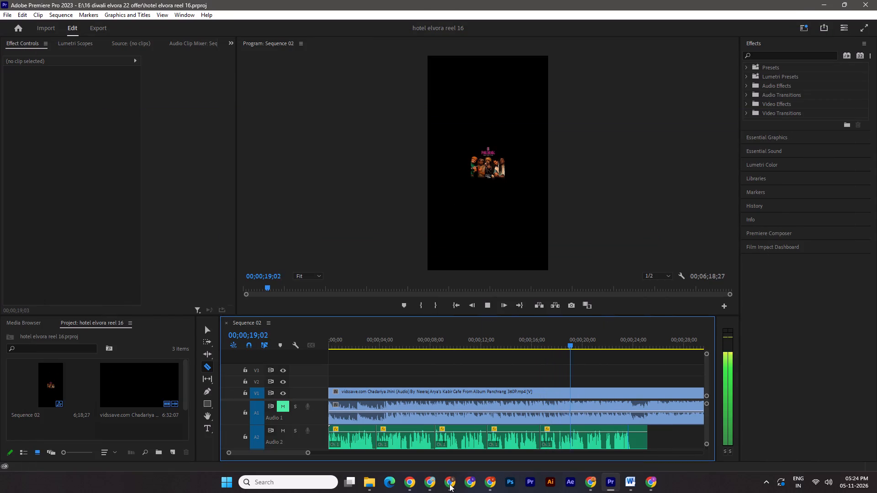
pyautogui.press('space')
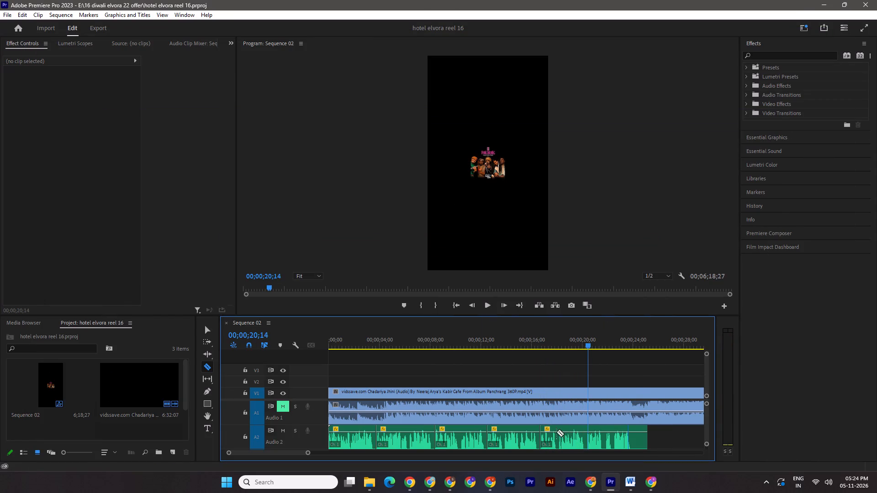
pyautogui.click(590, 344)
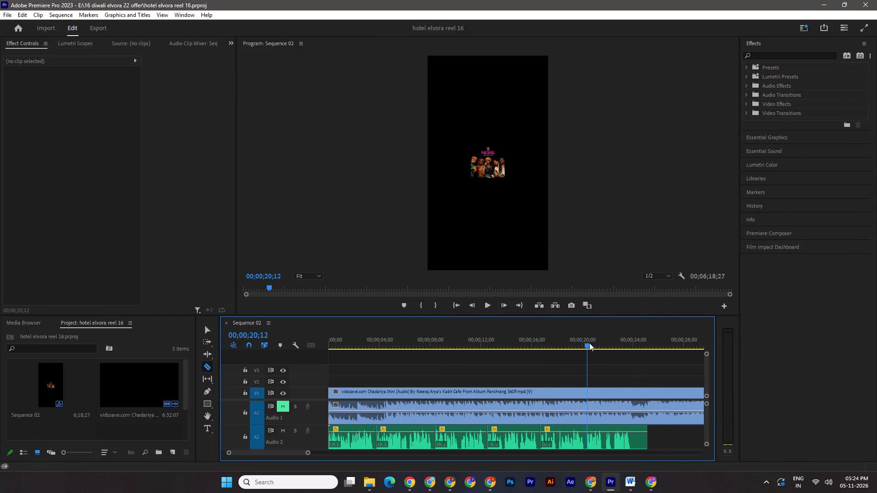
pyautogui.press('Left')
pyautogui.press('Left')
pyautogui.click(587, 430)
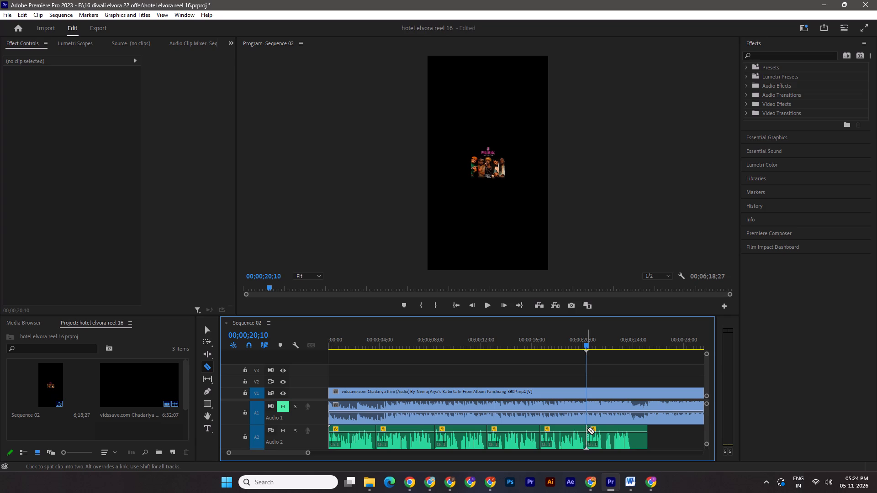
pyautogui.press('space')
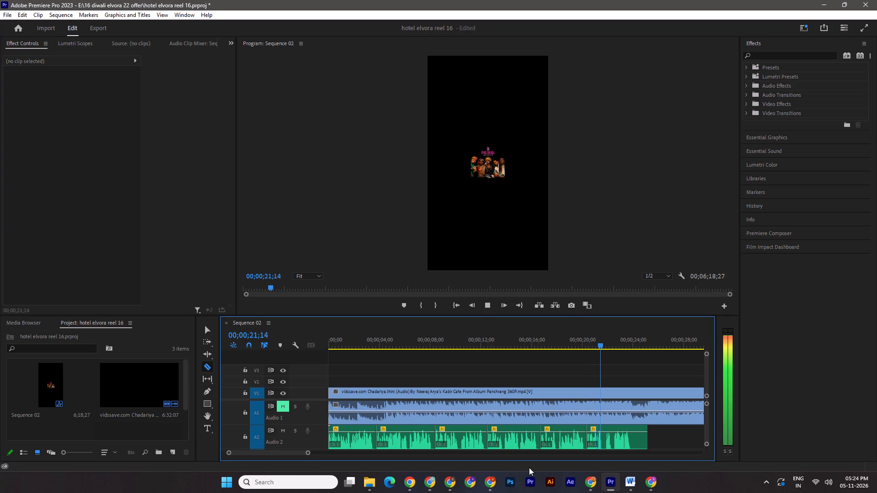
pyautogui.press('space')
pyautogui.press('space')
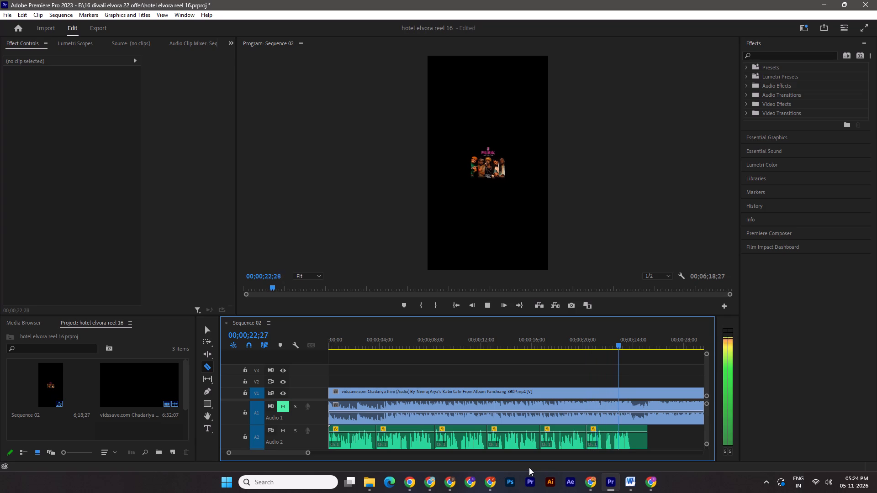
pyautogui.press('space')
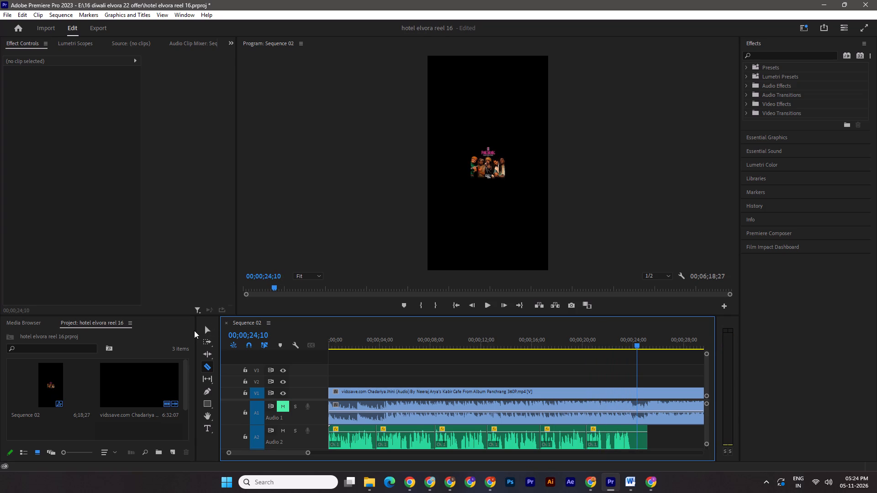
pyautogui.click(205, 330)
pyautogui.hotkey('ctrl', 's')
# Unmute the A1 music track and lower the music clip's volume, listening from the sequence start.
pyautogui.moveTo(634, 341); pyautogui.dragTo(328, 351)
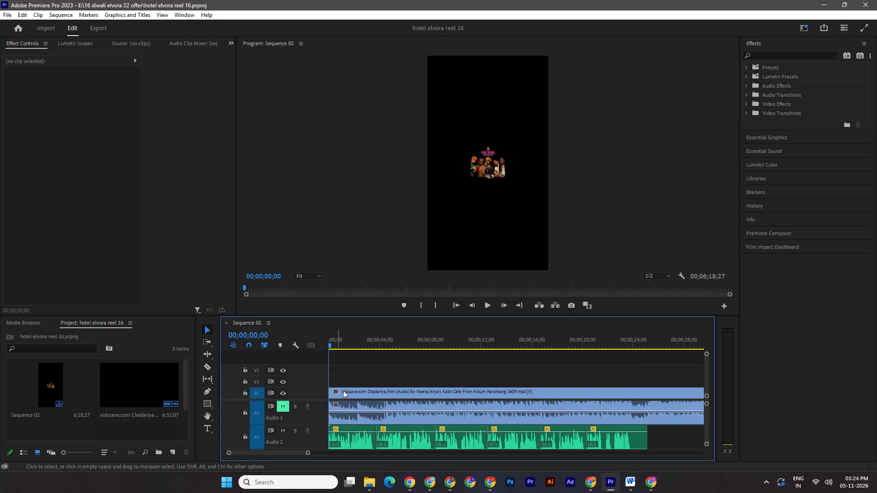
pyautogui.click(285, 405)
pyautogui.moveTo(366, 412); pyautogui.dragTo(359, 415)
pyautogui.press('space')
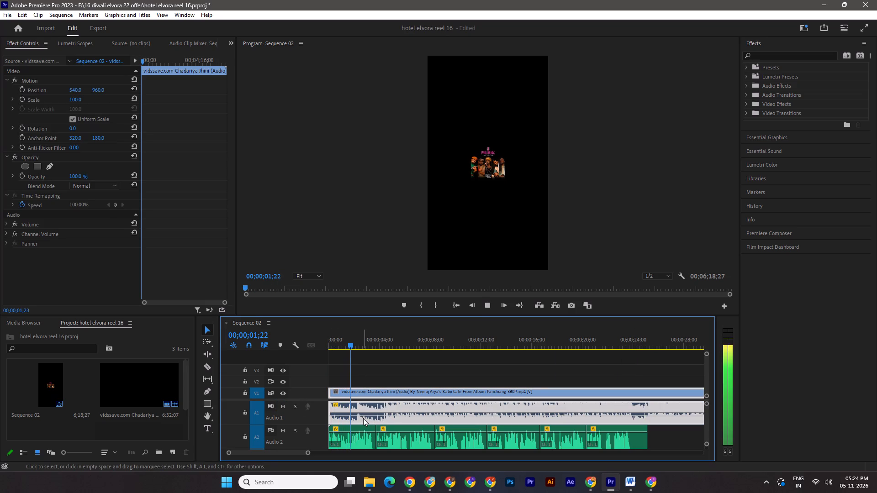
pyautogui.press('space')
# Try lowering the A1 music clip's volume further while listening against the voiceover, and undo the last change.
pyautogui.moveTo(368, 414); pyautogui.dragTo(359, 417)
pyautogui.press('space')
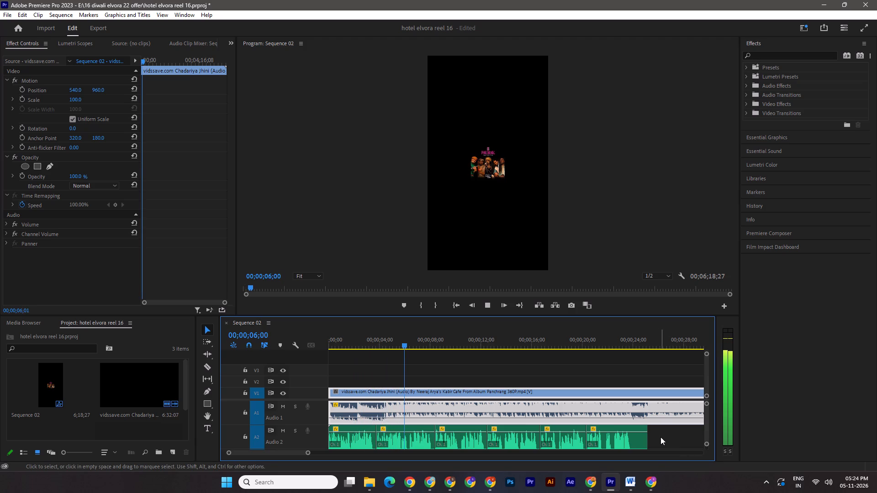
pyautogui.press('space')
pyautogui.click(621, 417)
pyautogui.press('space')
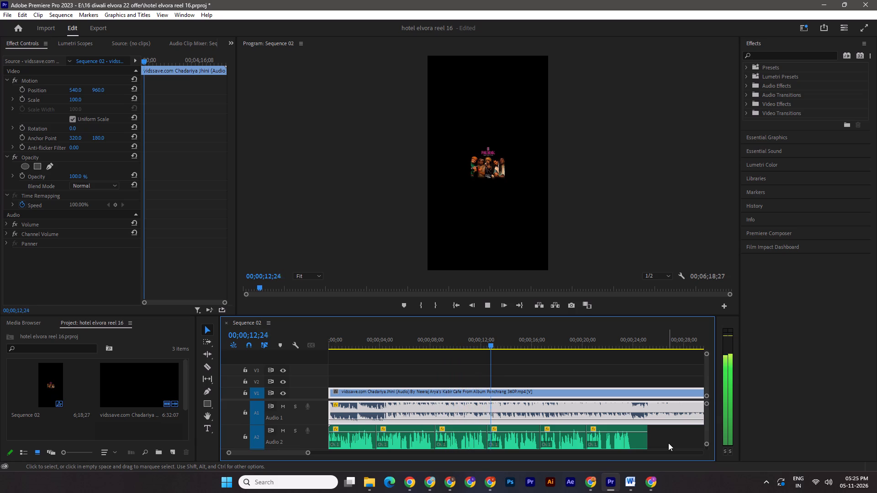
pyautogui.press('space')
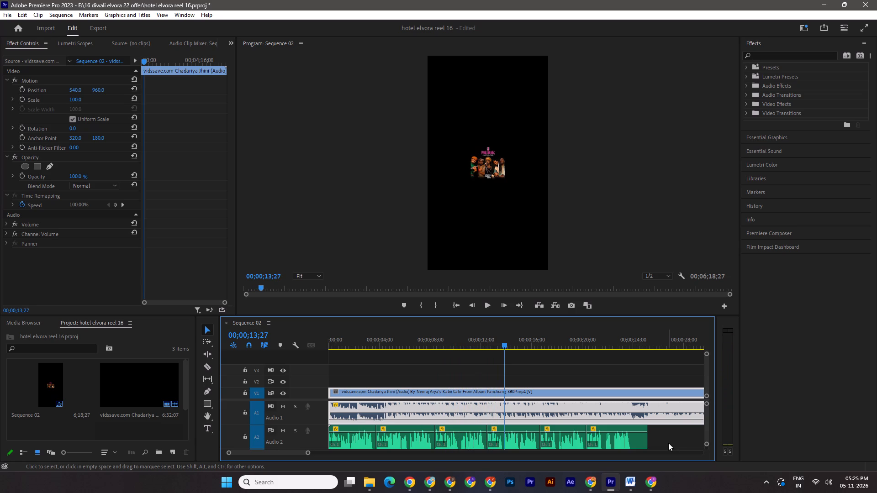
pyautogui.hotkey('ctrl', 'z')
# Mute the A1 music track, return the playhead to 00;00;00;00, and save the project.
pyautogui.hotkey('ctrl', 's')
pyautogui.click(283, 405)
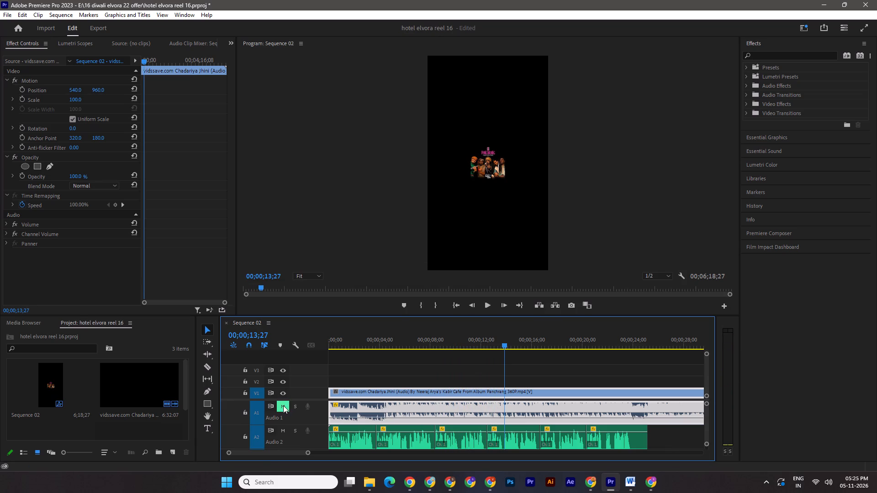
pyautogui.click(665, 446)
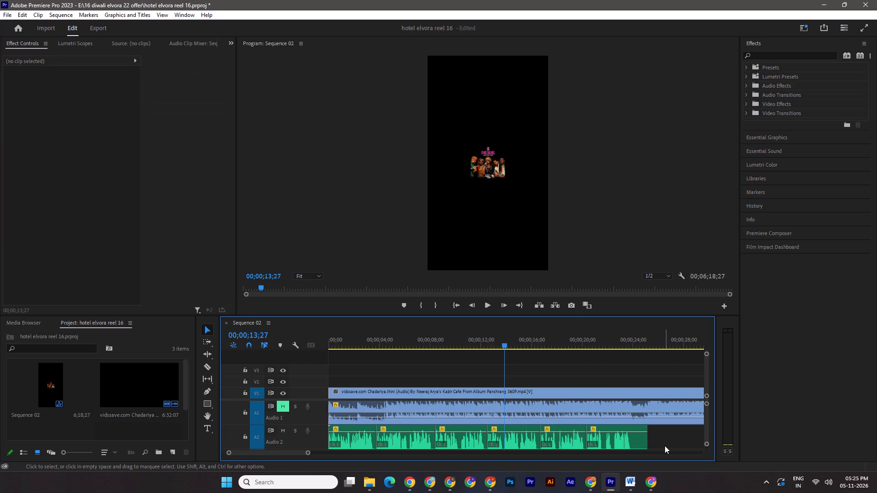
pyautogui.click(705, 444)
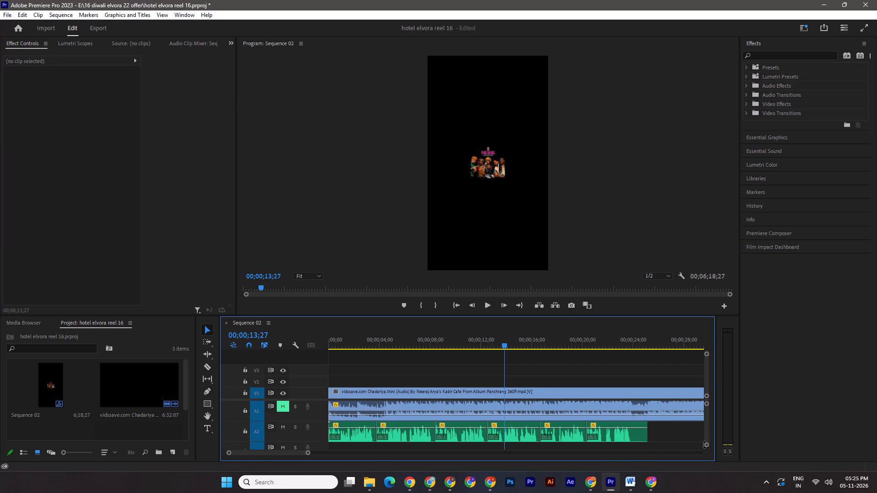
pyautogui.moveTo(502, 342); pyautogui.dragTo(282, 382)
pyautogui.hotkey('ctrl', 's')
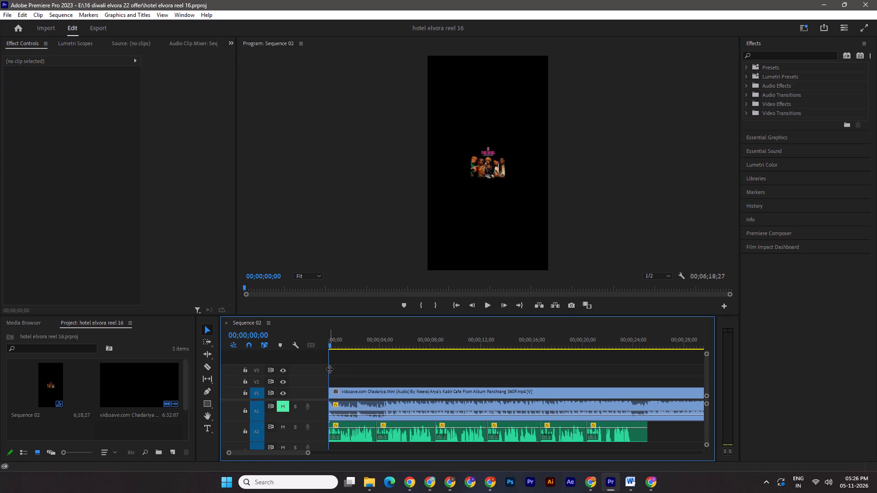
pyautogui.hotkey('ctrl', 's')
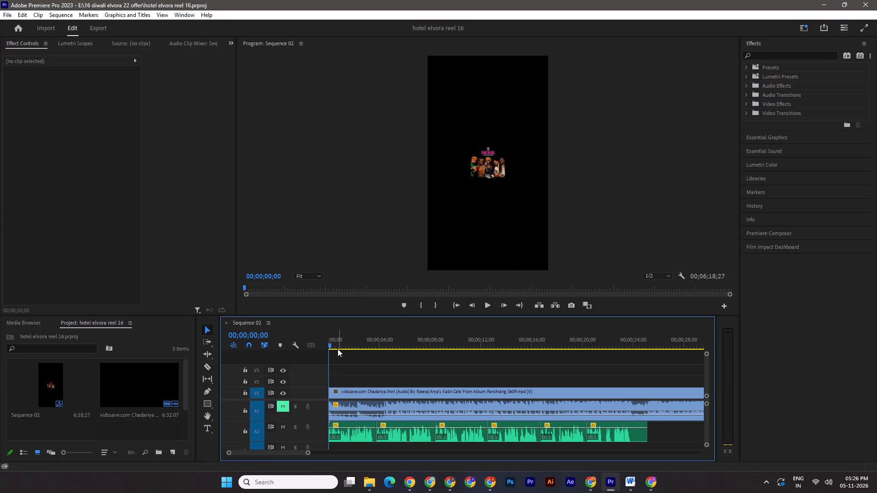
pyautogui.click(332, 344)
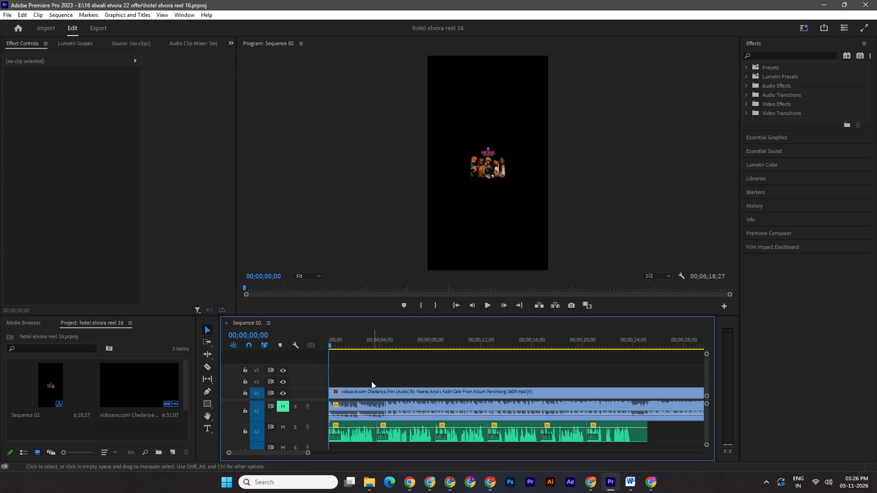
pyautogui.click(453, 482)
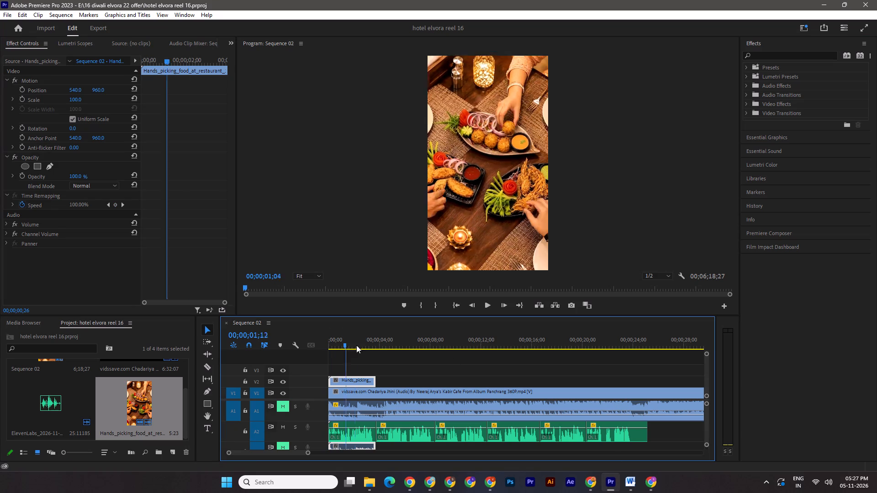
pyautogui.moveTo(356, 345); pyautogui.dragTo(378, 345)
pyautogui.moveTo(379, 345); pyautogui.dragTo(338, 337)
pyautogui.click(337, 344)
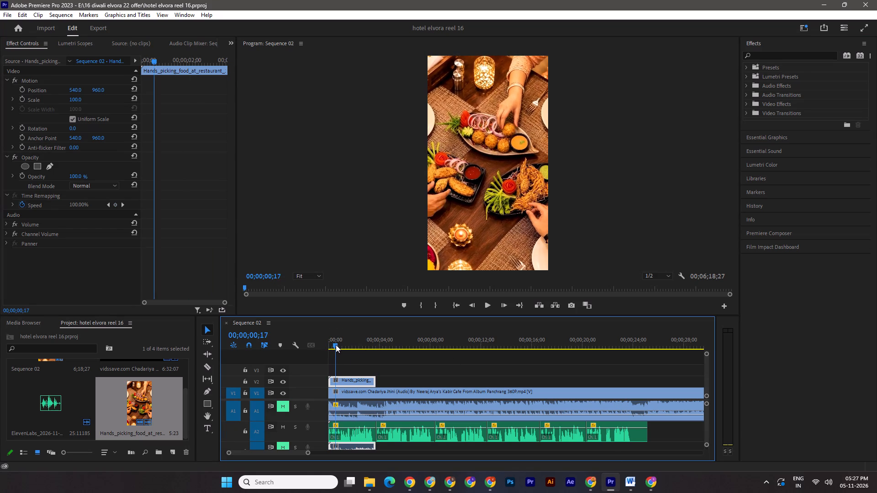
pyautogui.moveTo(340, 346); pyautogui.dragTo(326, 345)
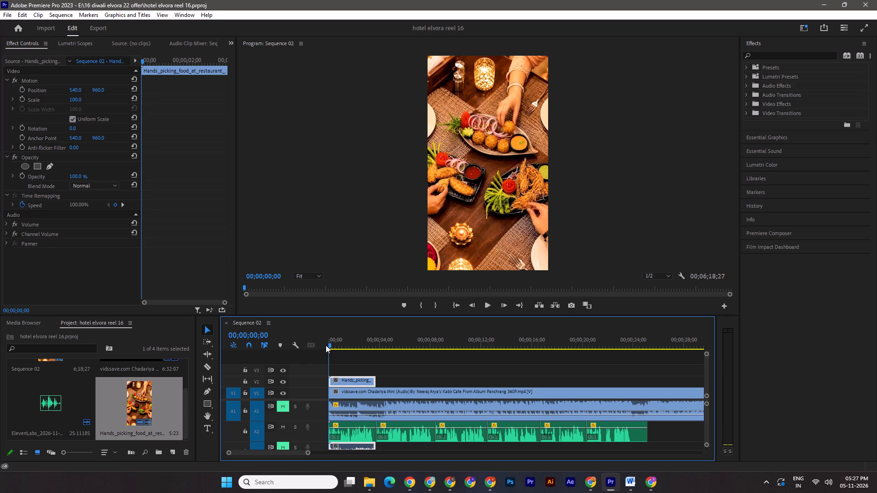
pyautogui.hotkey('ctrl', 's')
pyautogui.moveTo(330, 346); pyautogui.dragTo(365, 353)
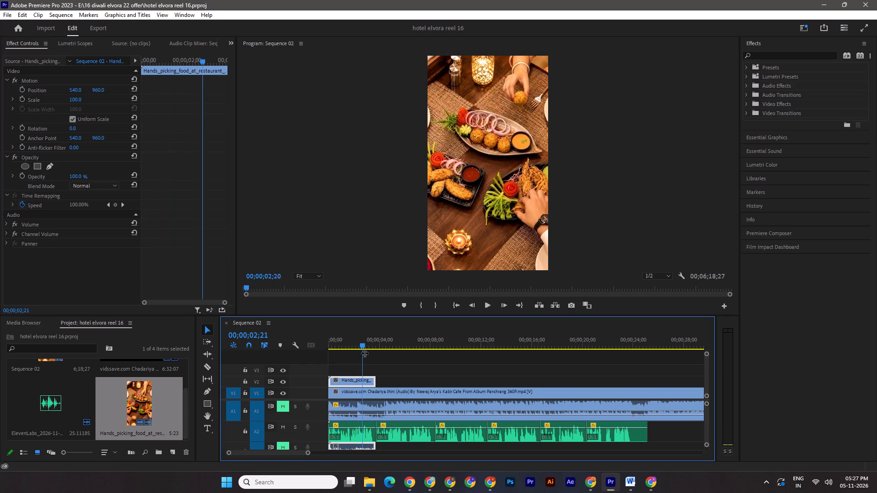
pyautogui.moveTo(365, 353); pyautogui.dragTo(375, 355)
pyautogui.moveTo(371, 340); pyautogui.dragTo(332, 337)
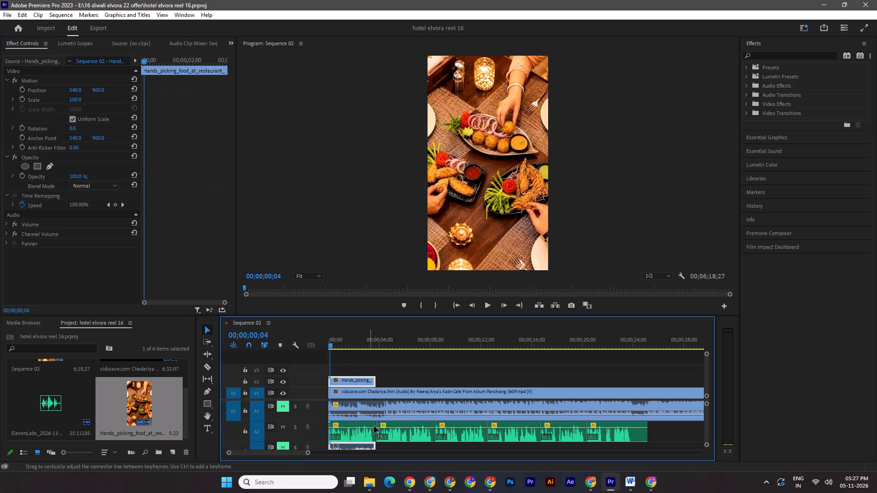
# Add the Gulab_Jamun_commercial clip from the "16 diwali elvora 22 offer" folder to V3, starting at about 00;00;03;23.
pyautogui.click(373, 483)
pyautogui.click(557, 441)
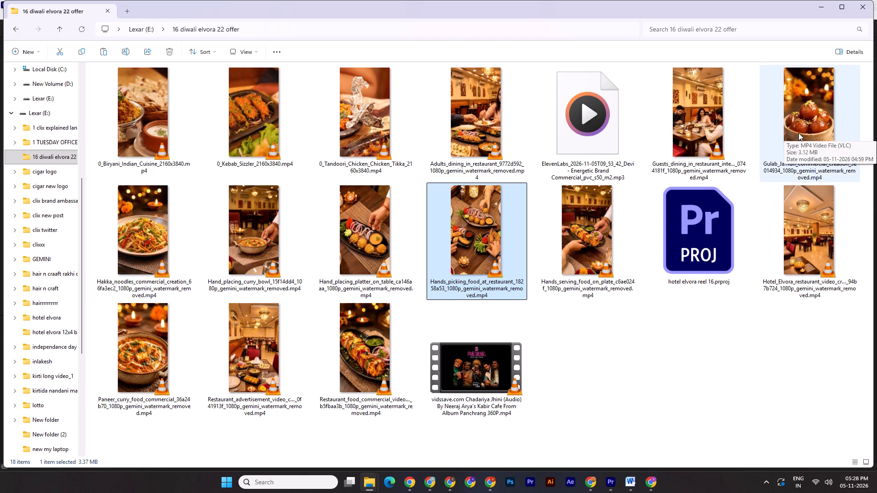
pyautogui.moveTo(798, 128); pyautogui.dragTo(410, 395)
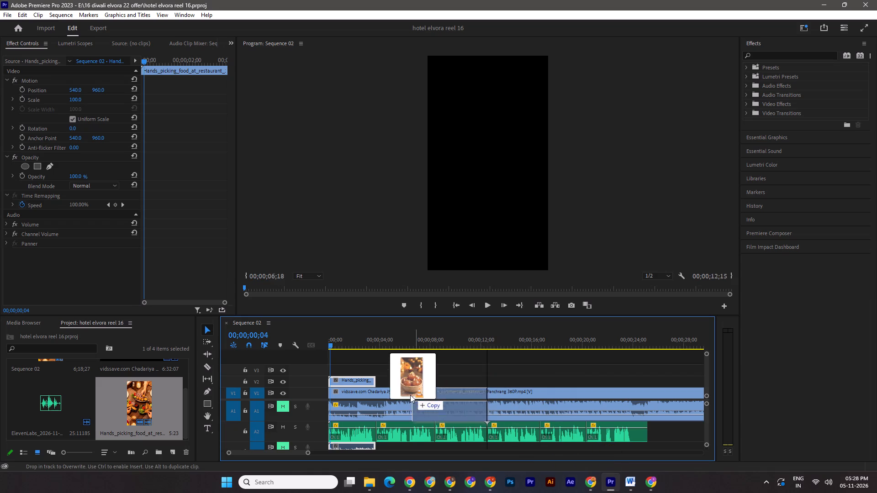
pyautogui.moveTo(410, 395); pyautogui.dragTo(378, 371)
pyautogui.moveTo(389, 370); pyautogui.dragTo(391, 382)
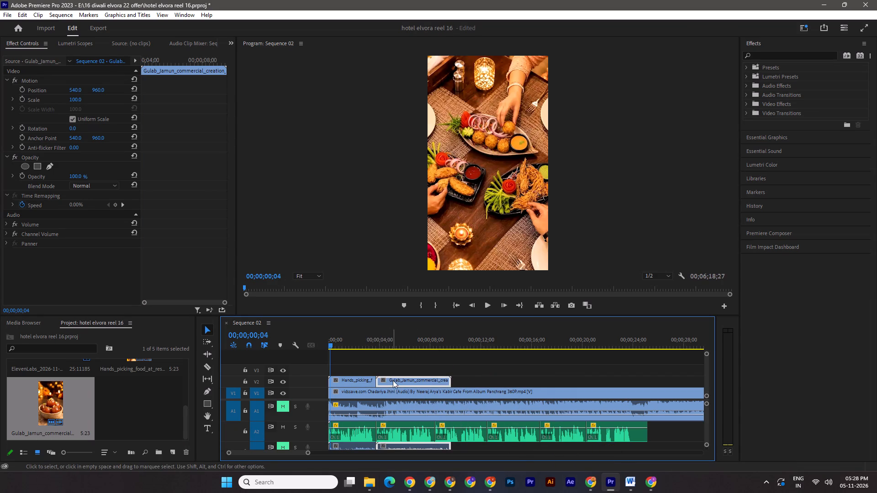
pyautogui.moveTo(397, 379); pyautogui.dragTo(398, 367)
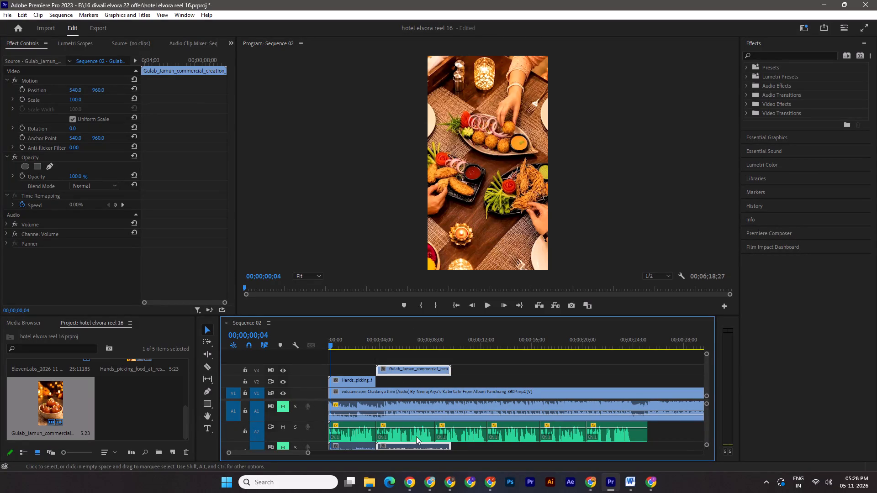
# Move the Gulab_Jamun clip's audio to a new A4 track and shift the clip to start at about 00;00;01;27.
pyautogui.moveTo(705, 444); pyautogui.dragTo(701, 447)
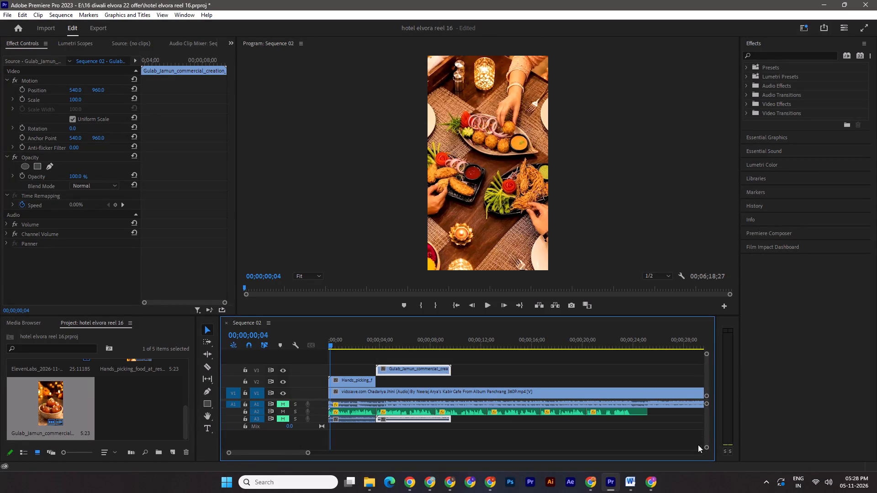
pyautogui.moveTo(392, 418); pyautogui.dragTo(392, 429)
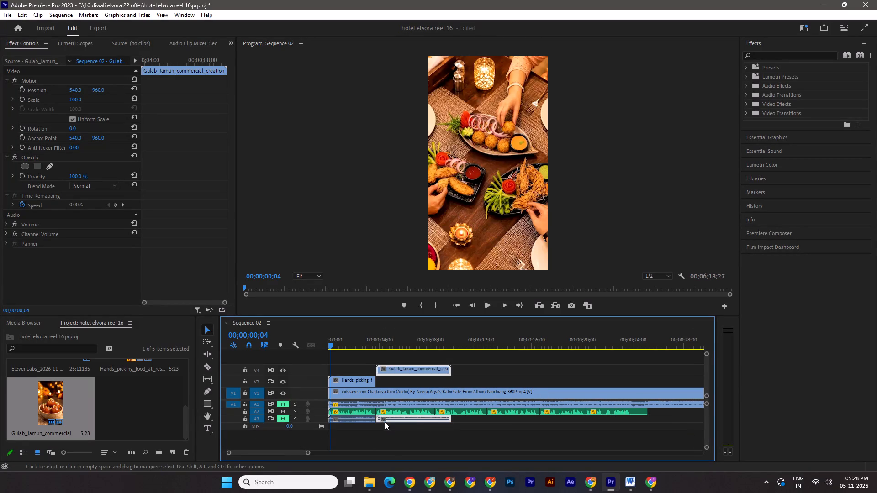
pyautogui.moveTo(382, 419); pyautogui.dragTo(383, 446)
pyautogui.moveTo(382, 430); pyautogui.dragTo(368, 429)
pyautogui.moveTo(404, 431); pyautogui.dragTo(380, 428)
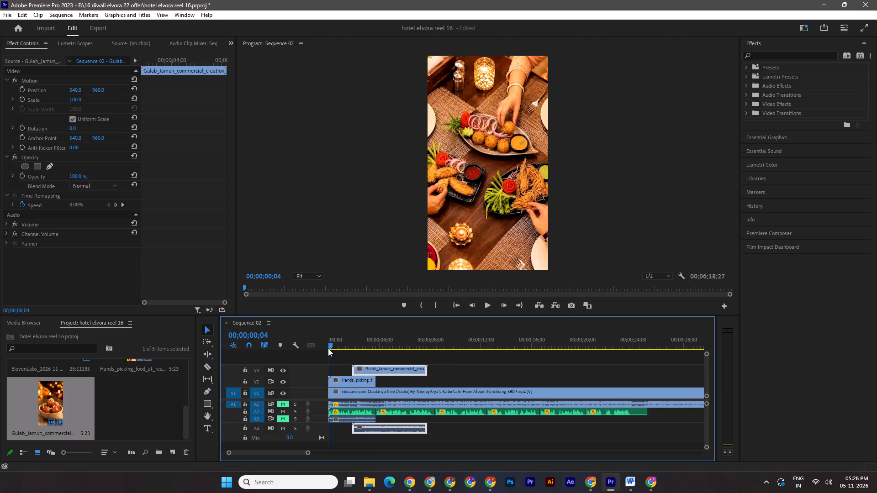
# Play the opening from the sequence start, mute the A4 audio track, and save the project.
pyautogui.moveTo(328, 345); pyautogui.dragTo(316, 344)
pyautogui.press('space')
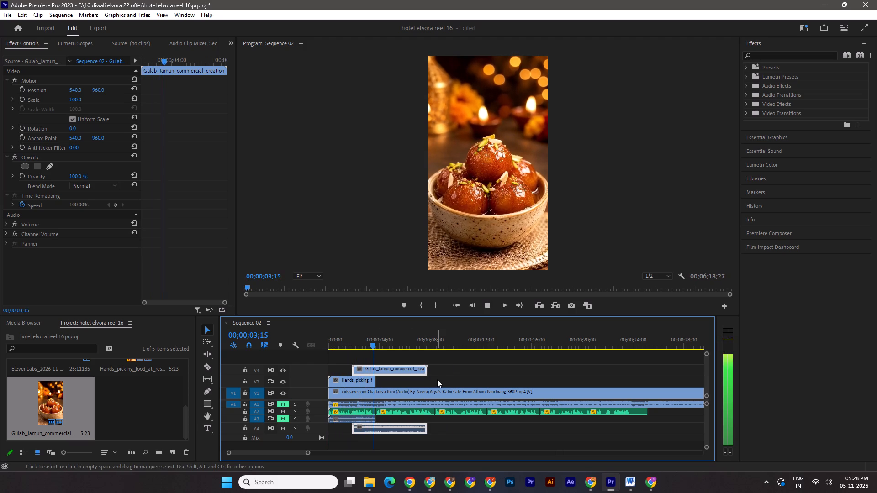
pyautogui.press('space')
pyautogui.keyDown('shift'); pyautogui.click(377, 344); pyautogui.keyUp('shift')
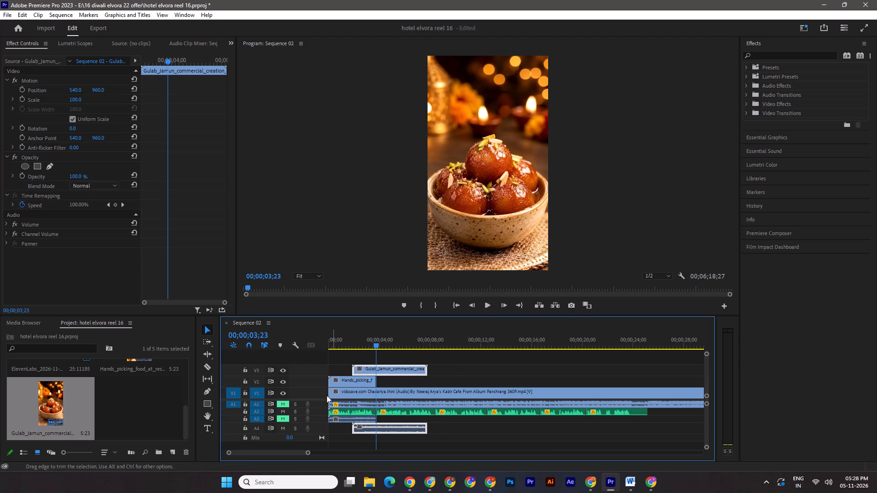
pyautogui.click(282, 429)
pyautogui.hotkey('ctrl', 's')
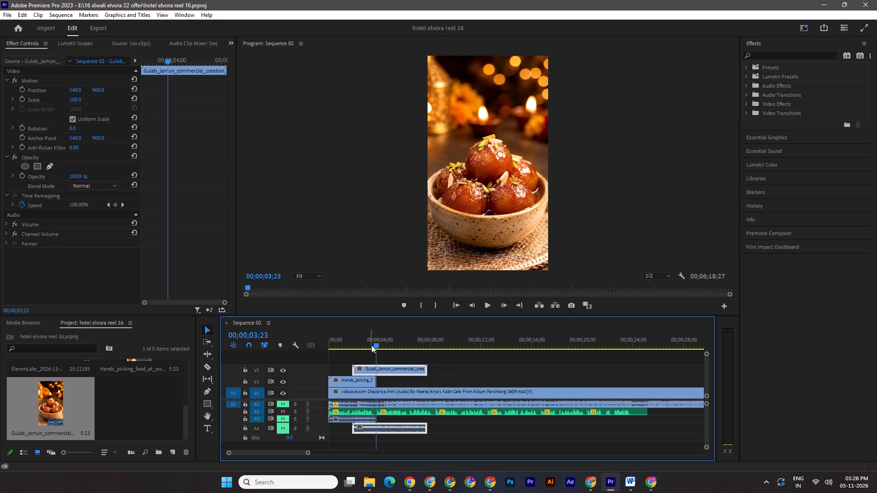
# Review the cut from the Hands_picking_food clip to the Gulab_Jamun clip by scrubbing between 00;00;00;00 and 00;00;01;27.
pyautogui.moveTo(375, 345); pyautogui.dragTo(319, 346)
pyautogui.hotkey('ctrl', 's')
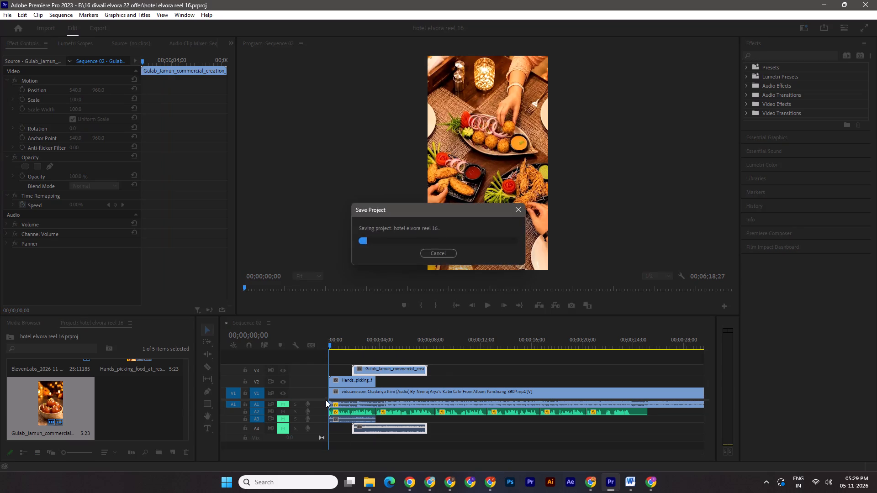
pyautogui.moveTo(331, 346); pyautogui.dragTo(356, 347)
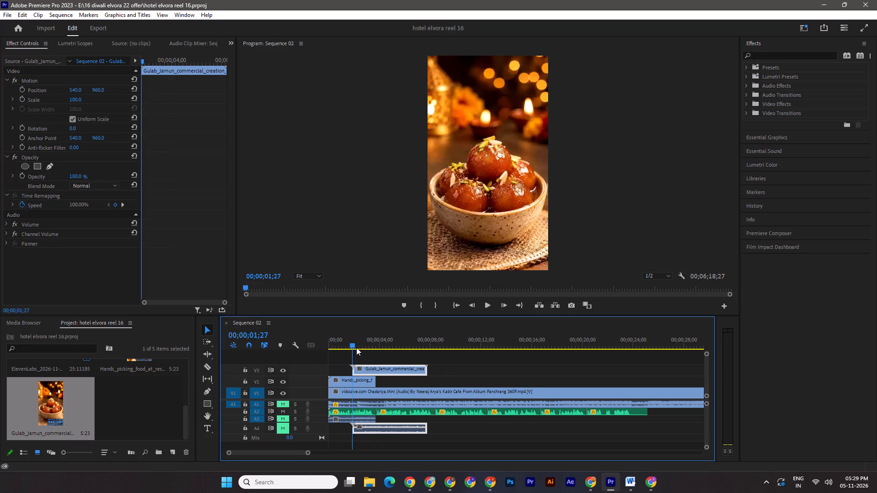
pyautogui.moveTo(356, 347); pyautogui.dragTo(346, 351)
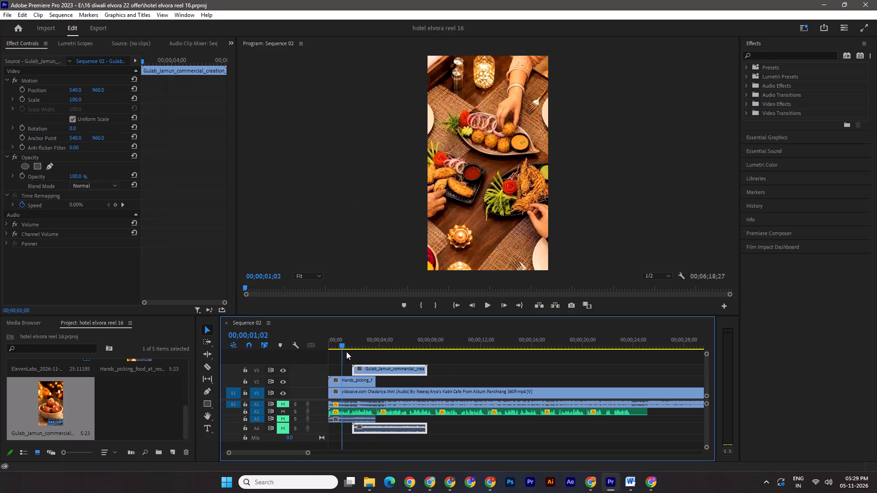
pyautogui.moveTo(346, 351); pyautogui.dragTo(329, 353)
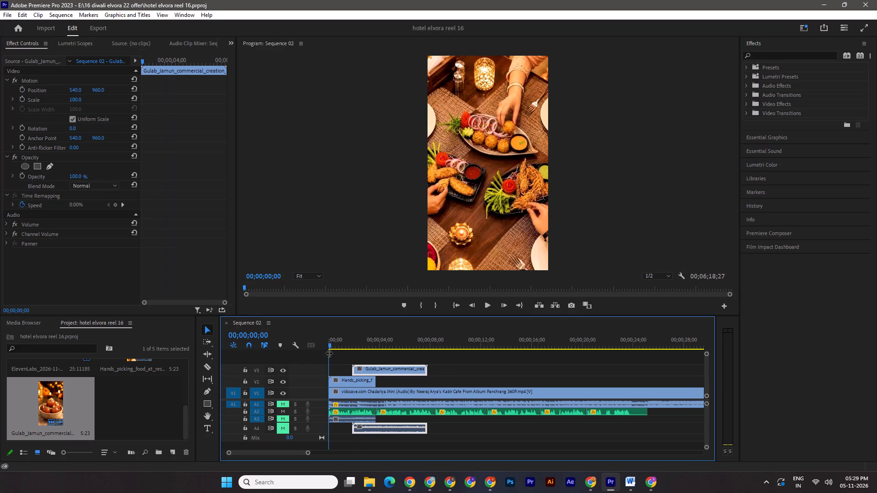
pyautogui.moveTo(329, 353); pyautogui.dragTo(355, 351)
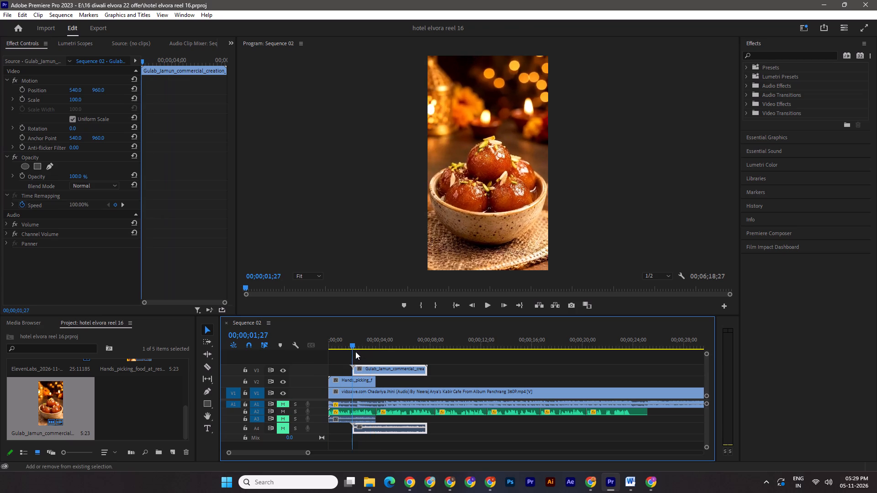
pyautogui.moveTo(355, 351); pyautogui.dragTo(332, 351)
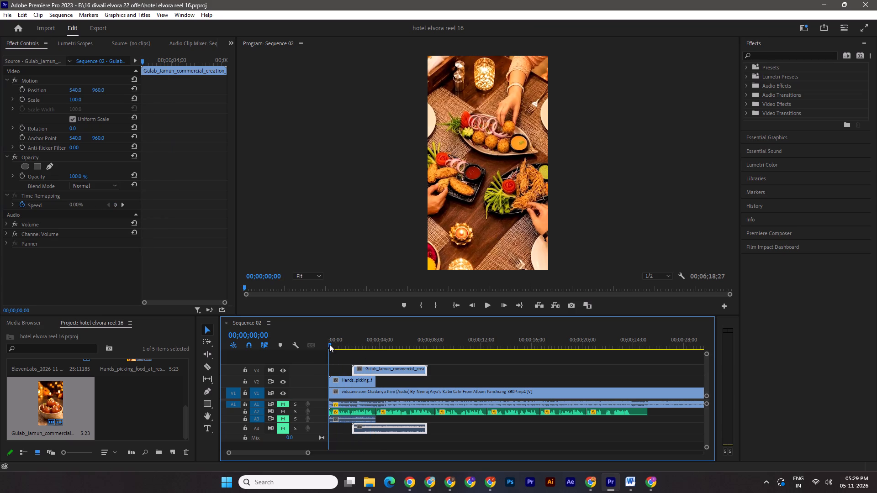
pyautogui.keyDown('shift'); pyautogui.click(329, 344); pyautogui.keyUp('shift')
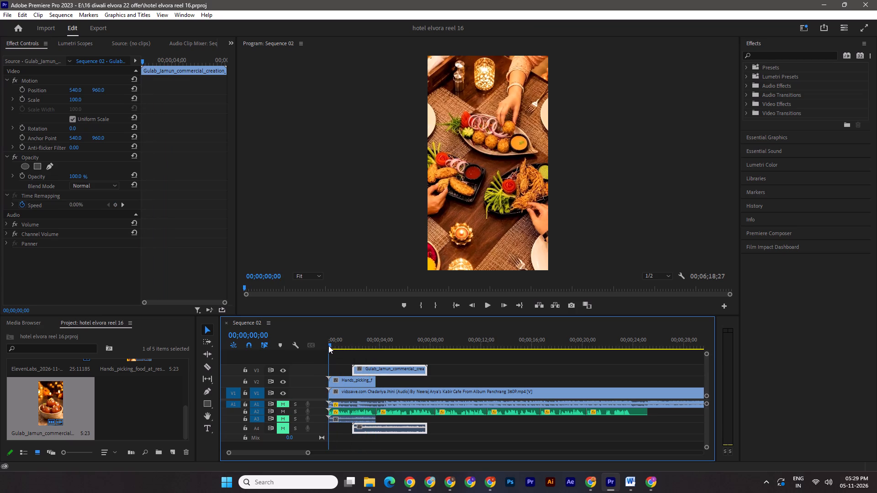
pyautogui.hotkey('ctrl', 's')
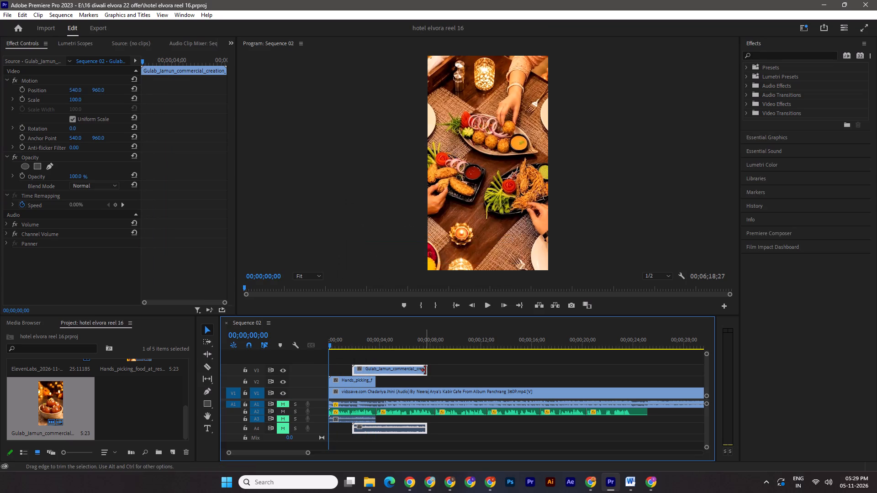
# Trim the Gulab_Jamun clip's end on V3 to align with the end of the Hands_picking_food clip, and save.
pyautogui.moveTo(425, 370); pyautogui.dragTo(371, 370)
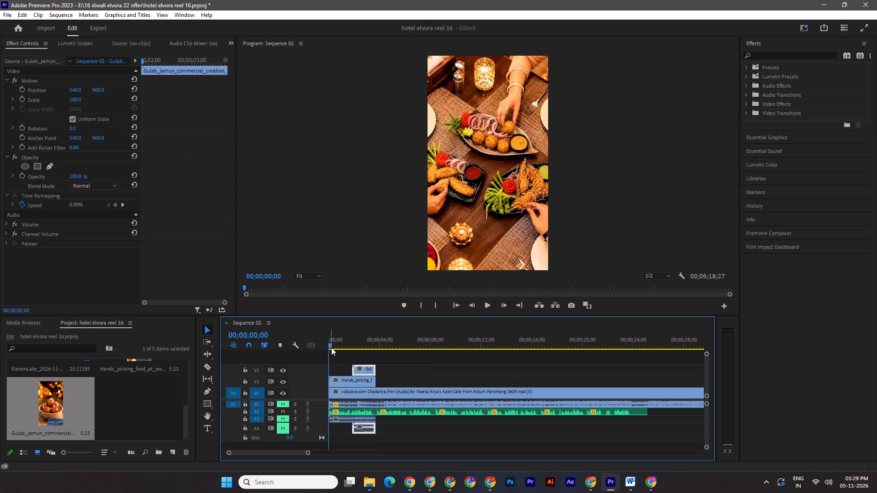
pyautogui.hotkey('ctrl', 's')
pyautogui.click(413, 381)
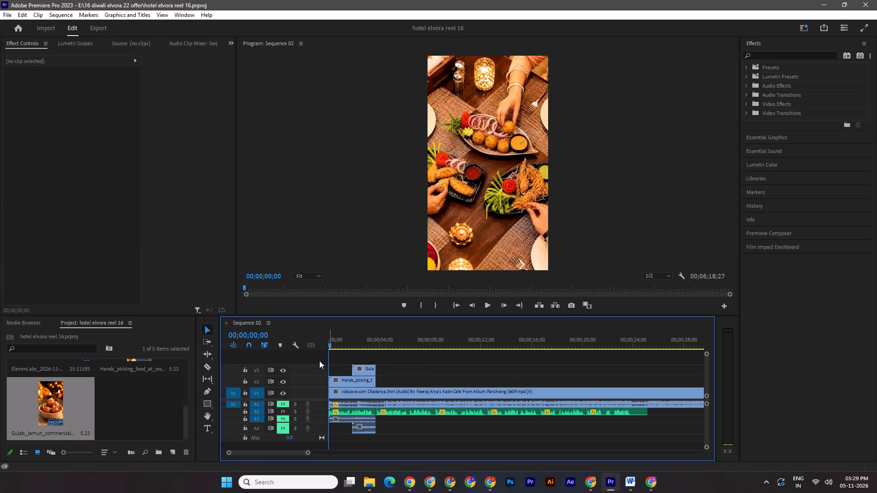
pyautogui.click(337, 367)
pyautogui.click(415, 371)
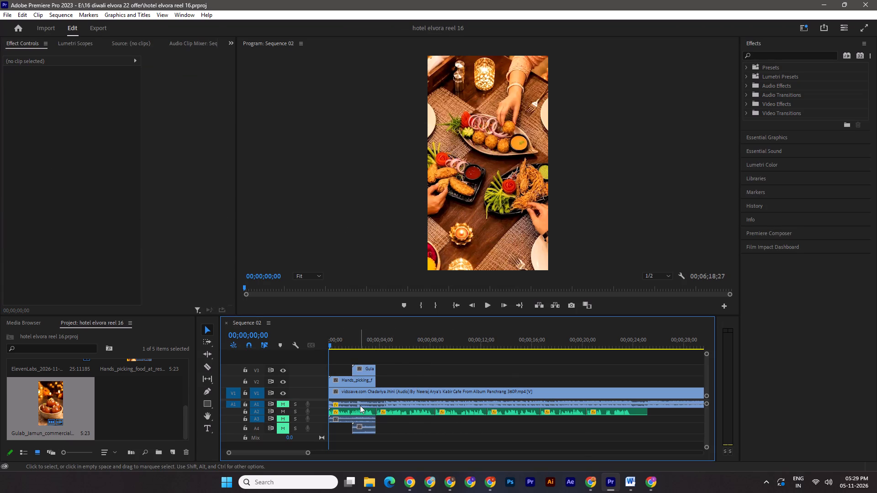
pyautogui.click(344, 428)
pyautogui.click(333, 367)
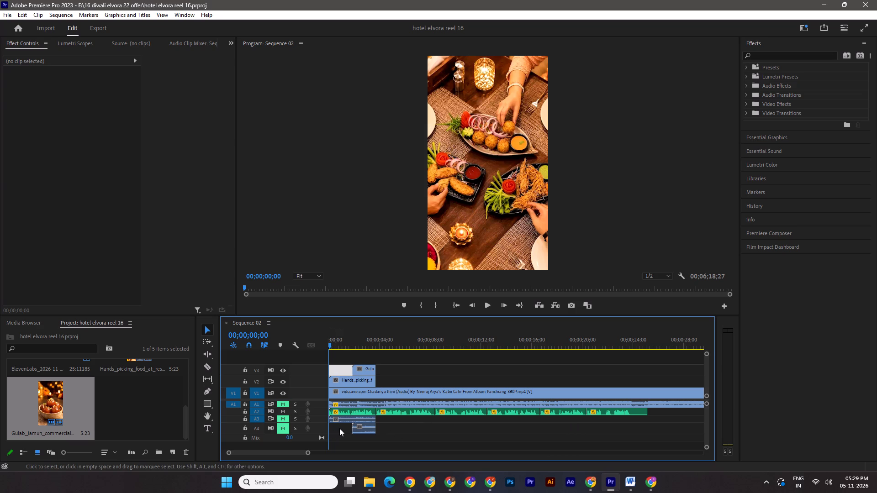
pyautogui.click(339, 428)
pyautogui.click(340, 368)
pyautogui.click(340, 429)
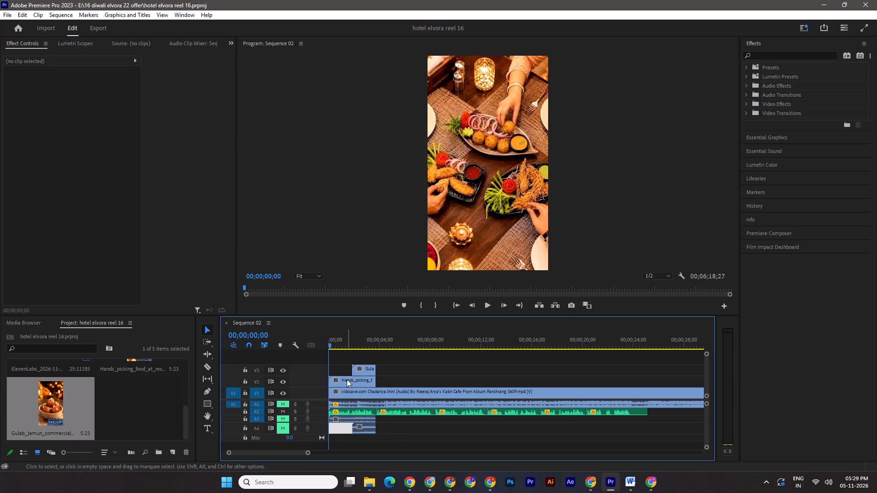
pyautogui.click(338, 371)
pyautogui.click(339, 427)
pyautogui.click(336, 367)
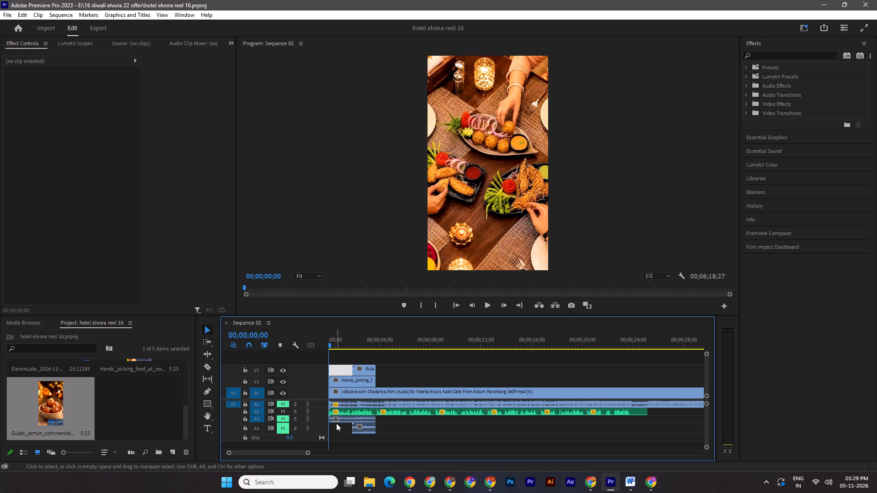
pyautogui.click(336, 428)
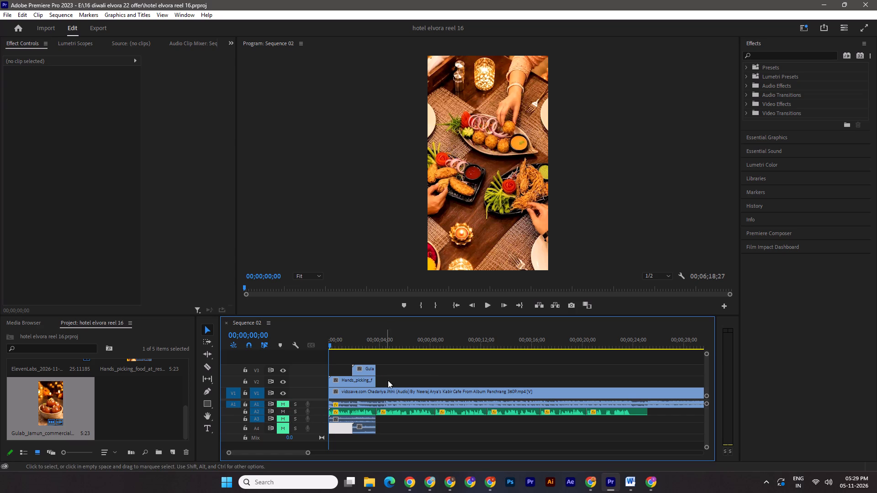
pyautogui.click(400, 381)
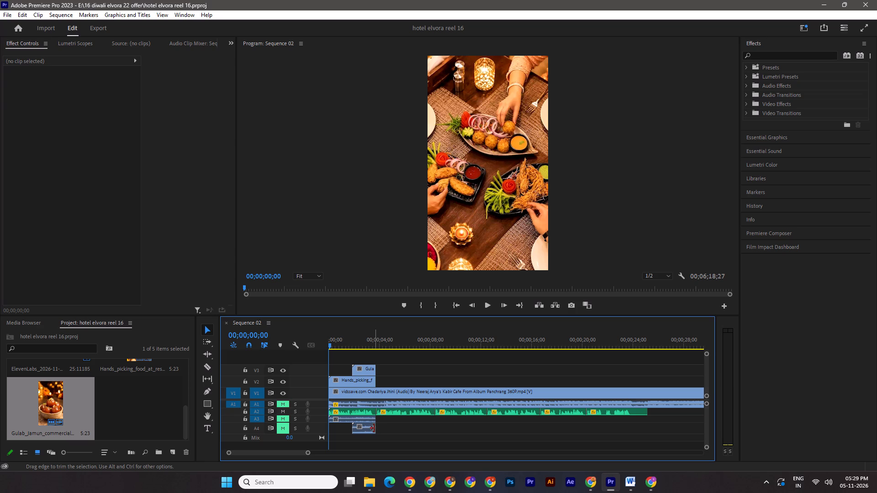
# Save the hotel elvora reel 16 project.
pyautogui.hotkey('ctrl', 's')
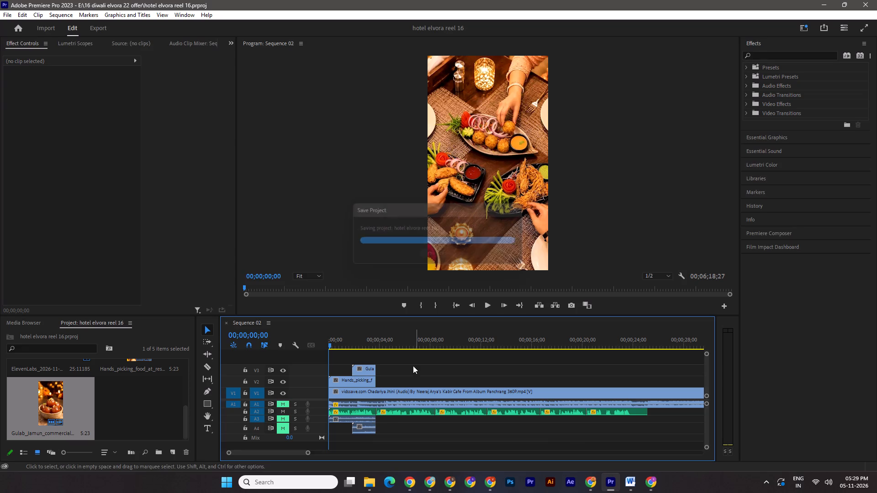
pyautogui.hotkey('ctrl', 's')
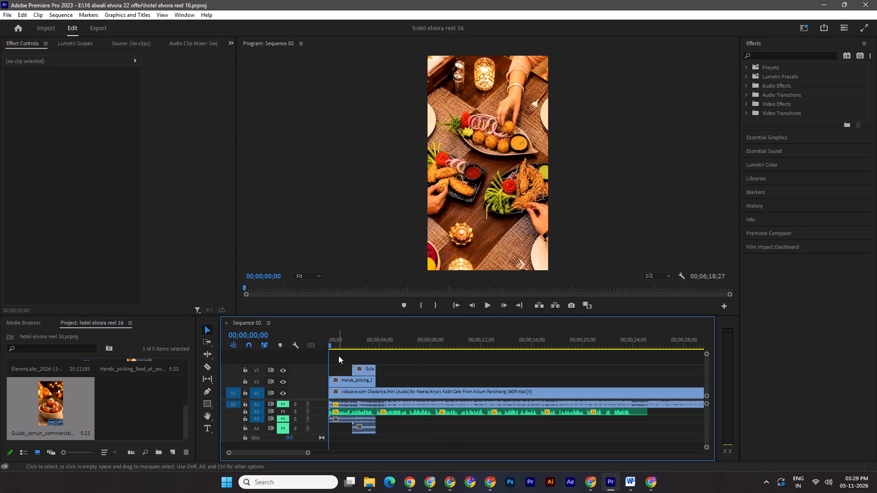
# Scrub between 00;00;00;00 and 00;00;03;23 to review the Hands_picking_food and Gulab_Jamun clips and the cut between them.
pyautogui.keyDown('shift'); pyautogui.moveTo(329, 342); pyautogui.dragTo(330, 345); pyautogui.keyUp('shift')
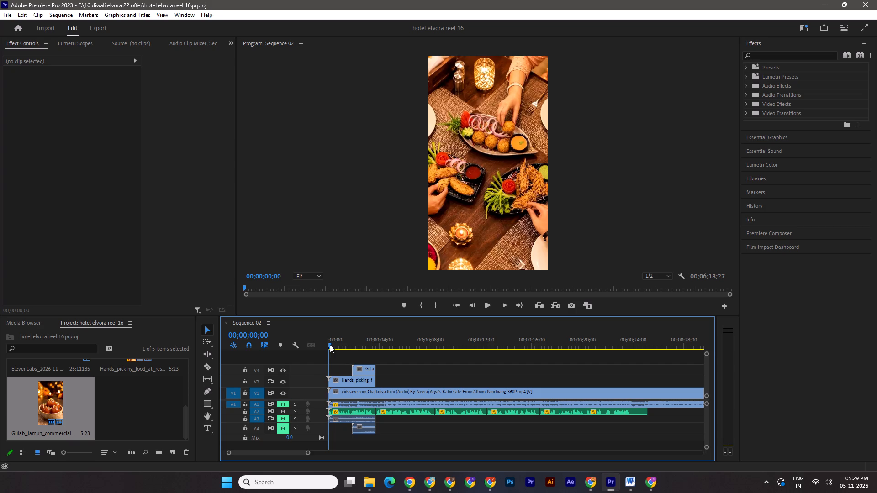
pyautogui.keyDown('shift'); pyautogui.moveTo(330, 345); pyautogui.dragTo(328, 352); pyautogui.keyUp('shift')
pyautogui.keyDown('shift'); pyautogui.moveTo(328, 352); pyautogui.dragTo(374, 352); pyautogui.keyUp('shift')
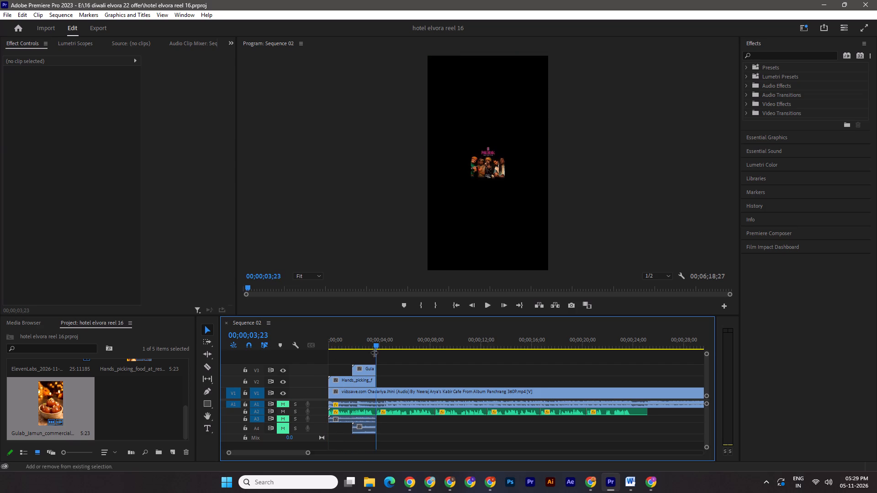
pyautogui.keyDown('shift'); pyautogui.moveTo(374, 352); pyautogui.dragTo(374, 355); pyautogui.keyUp('shift')
pyautogui.keyDown('shift'); pyautogui.moveTo(374, 355); pyautogui.dragTo(322, 357); pyautogui.keyUp('shift')
pyautogui.click(389, 373)
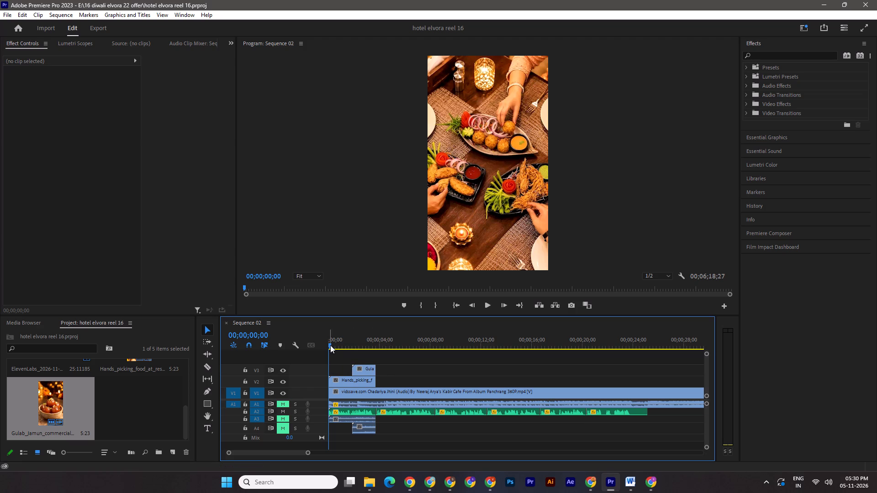
pyautogui.moveTo(330, 345); pyautogui.dragTo(342, 349)
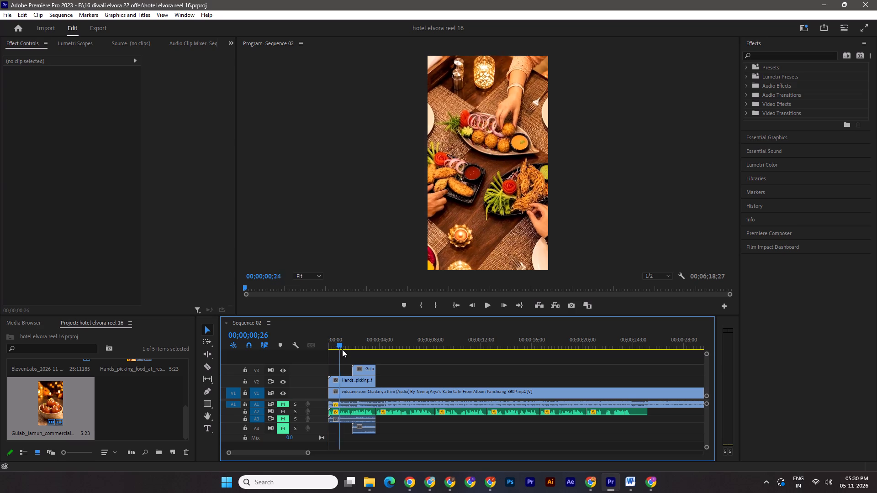
pyautogui.moveTo(342, 349); pyautogui.dragTo(354, 349)
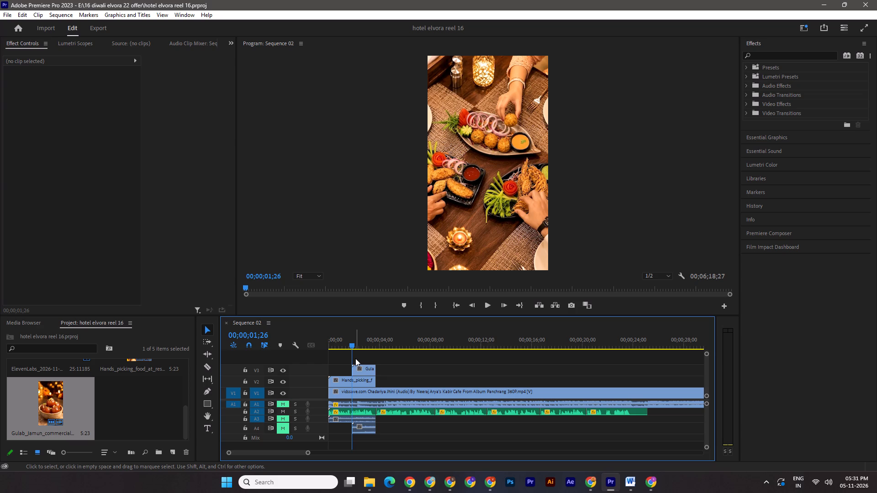
pyautogui.moveTo(353, 346); pyautogui.dragTo(338, 350)
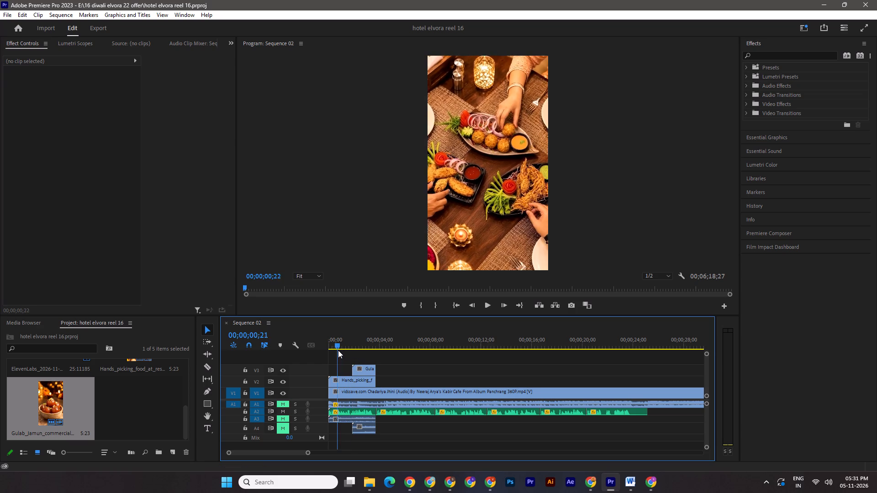
pyautogui.moveTo(338, 350); pyautogui.dragTo(338, 359)
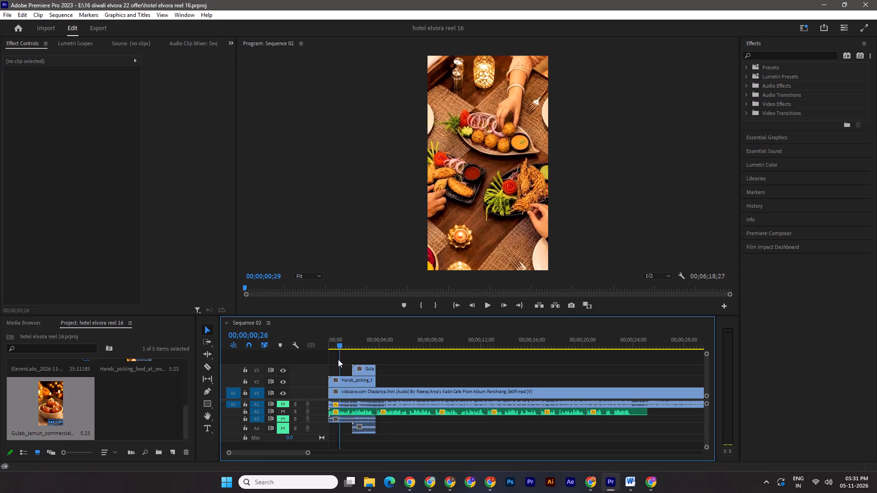
pyautogui.moveTo(338, 359); pyautogui.dragTo(340, 364)
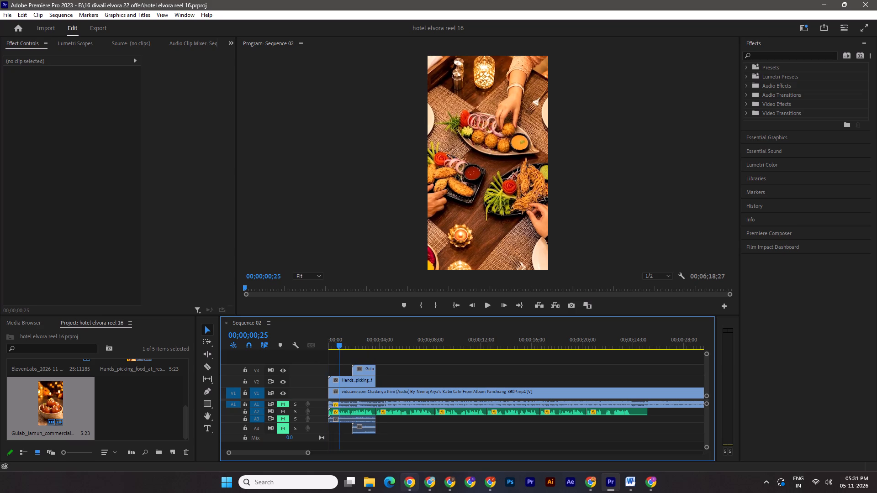
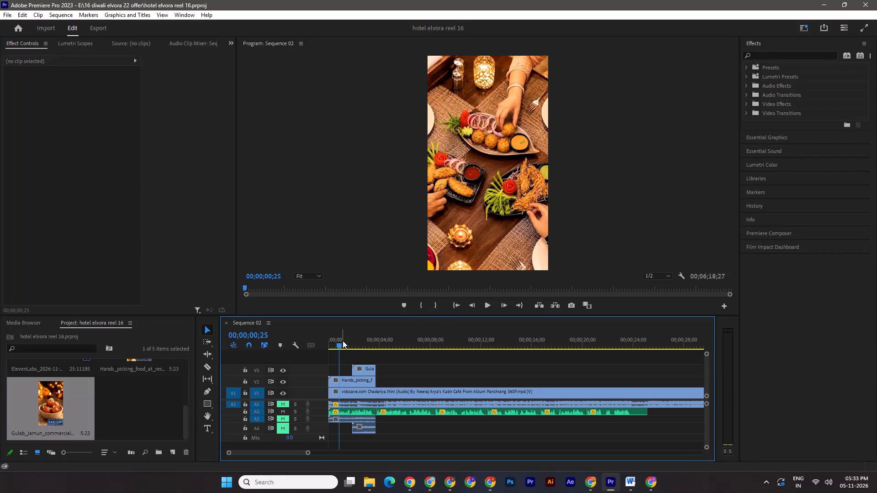
# Save the project and scrub between 00;00;00;00 and 00;00;01;27 to review the Hands_picking_food clip up to the Gulab_Jamun cut.
pyautogui.hotkey('ctrl', 's')
pyautogui.moveTo(338, 348); pyautogui.dragTo(329, 351)
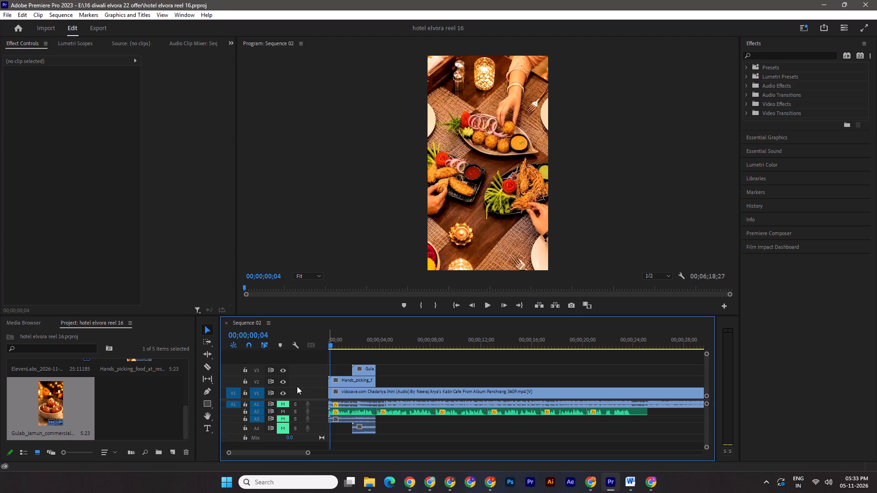
pyautogui.click(331, 344)
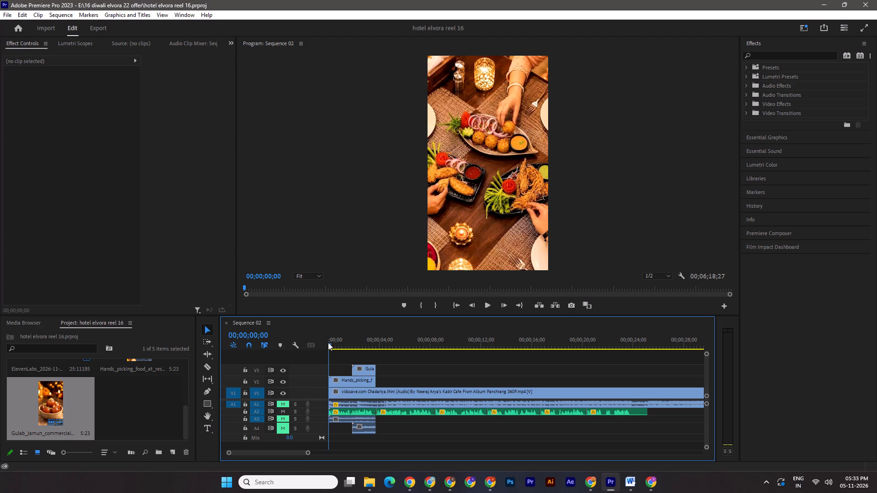
pyautogui.hotkey('ctrl', 's')
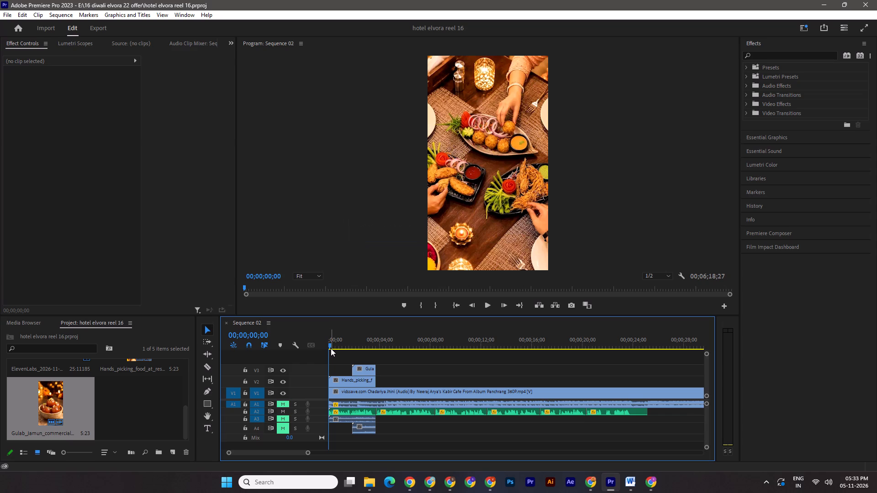
pyautogui.click(331, 347)
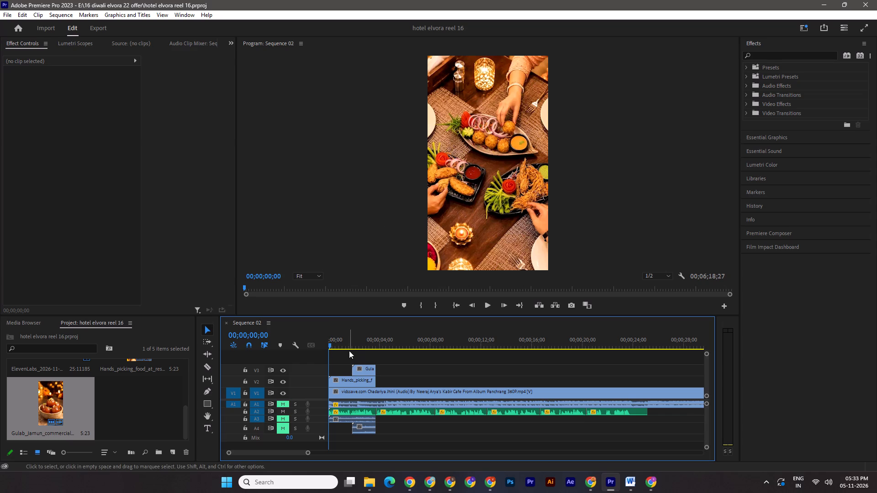
pyautogui.click(350, 347)
pyautogui.keyDown('shift'); pyautogui.click(349, 345); pyautogui.keyUp('shift')
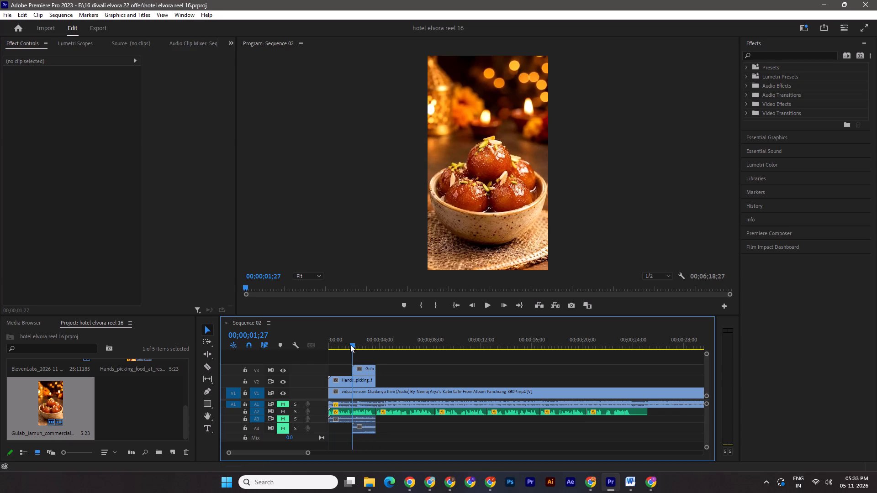
pyautogui.hotkey('ctrl', 's')
pyautogui.moveTo(349, 343); pyautogui.dragTo(343, 343)
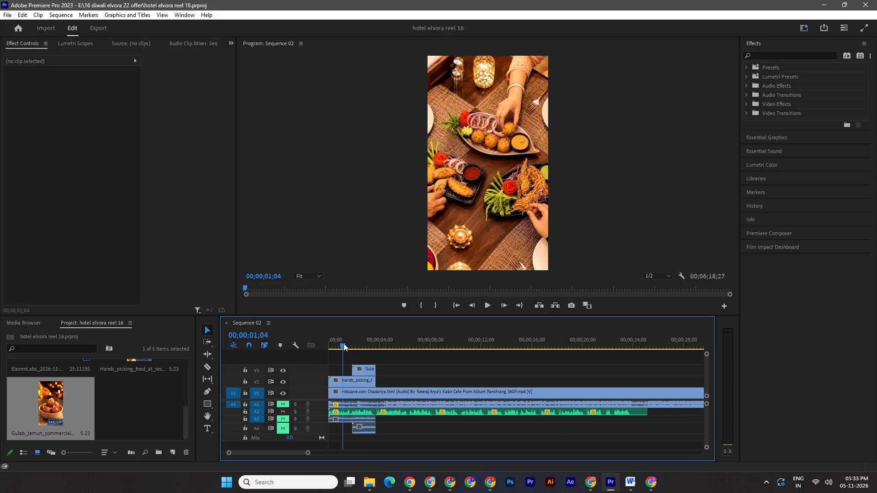
# Play the sequence from its start until past the end of the Gulab_Jamun clip, stopping at 00;00;04;07.
pyautogui.moveTo(343, 343); pyautogui.dragTo(319, 343)
pyautogui.click(490, 304)
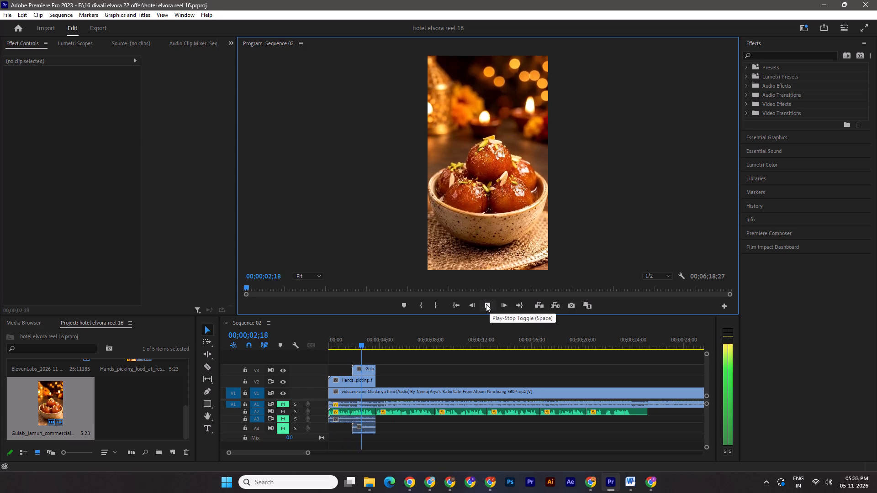
pyautogui.click(486, 304)
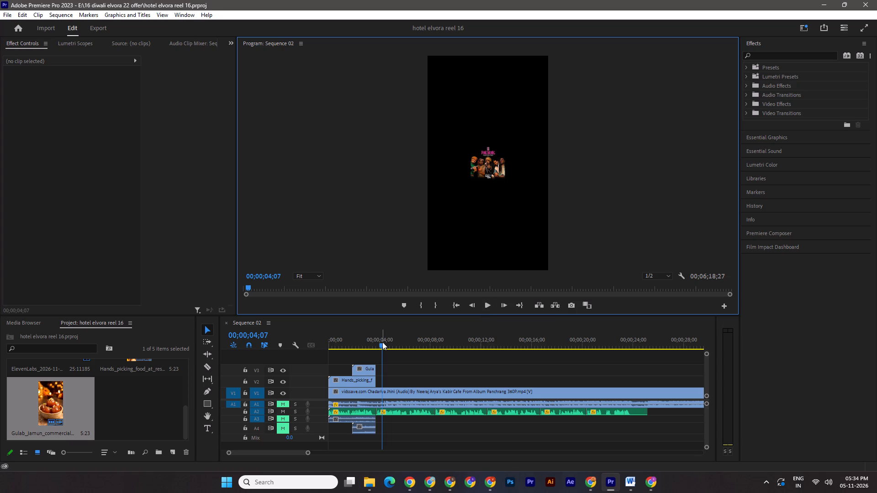
# Scrub repeatedly across the Hands_picking_food and Gulab_Jamun clips to examine their visuals and the cut at 00;00;01;27, saving along the way.
pyautogui.moveTo(382, 342); pyautogui.dragTo(363, 346)
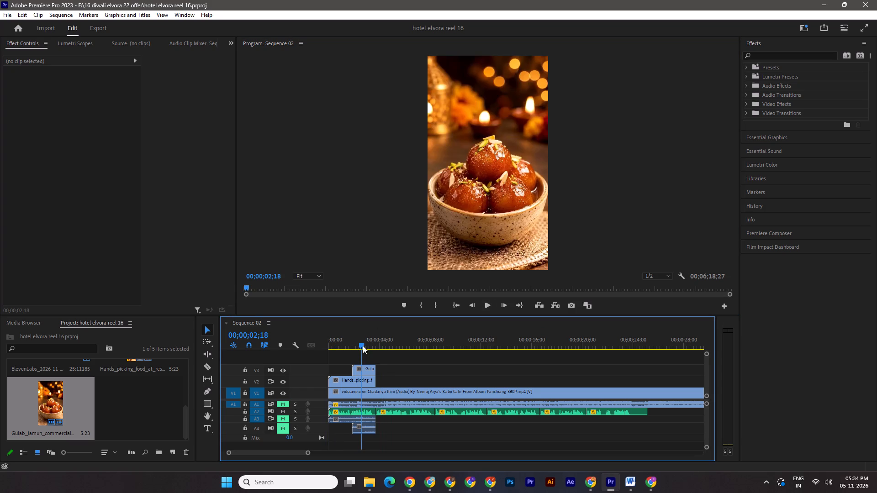
pyautogui.moveTo(363, 346); pyautogui.dragTo(369, 346)
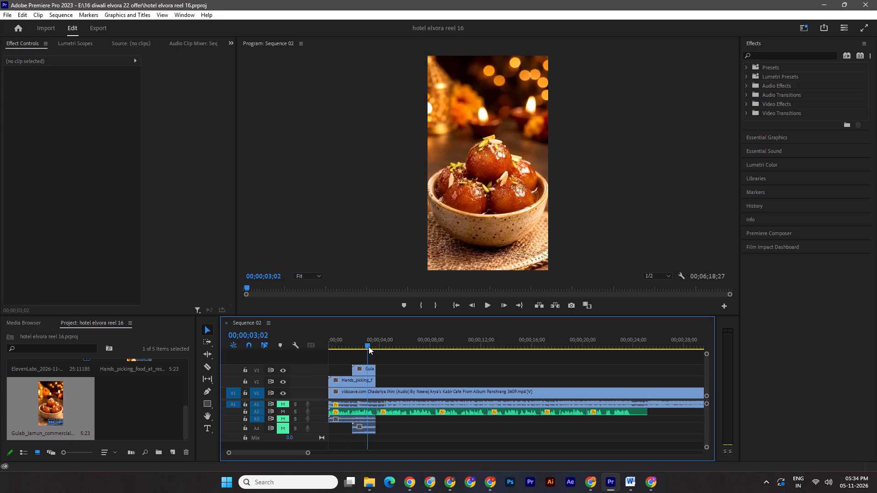
pyautogui.moveTo(369, 346); pyautogui.dragTo(333, 348)
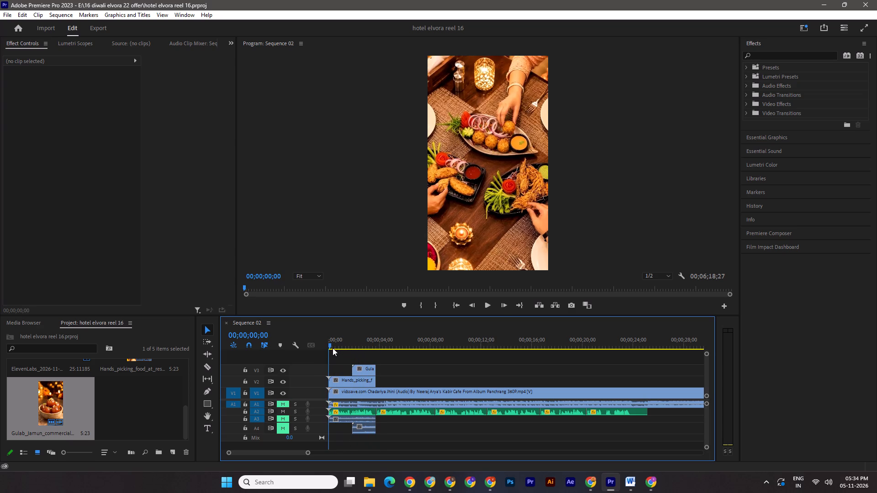
pyautogui.moveTo(333, 348); pyautogui.dragTo(351, 349)
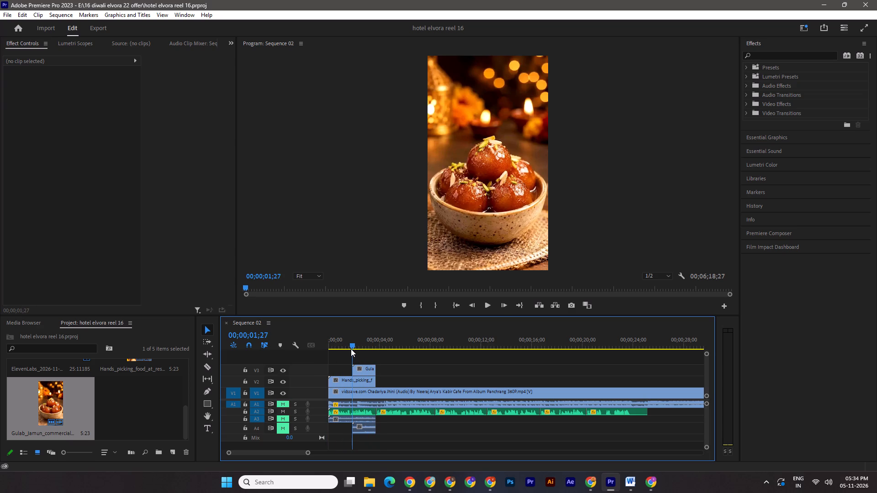
pyautogui.hotkey('ctrl', 's')
pyautogui.moveTo(352, 344); pyautogui.dragTo(326, 344)
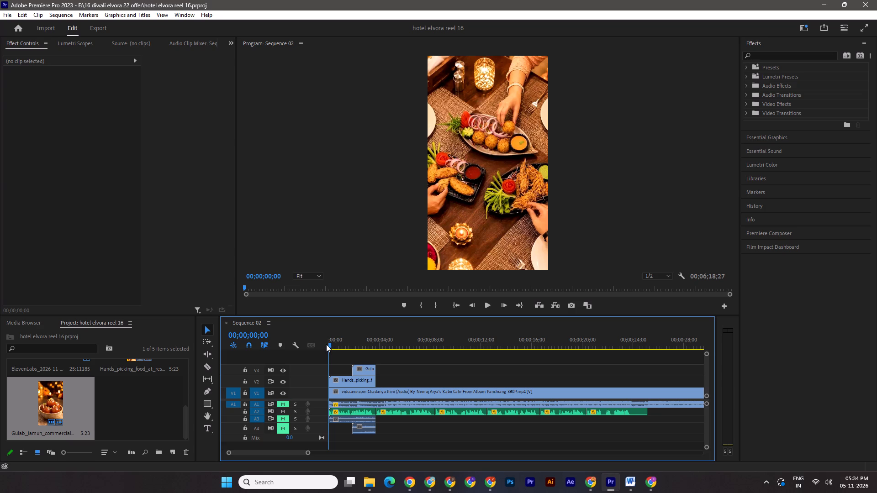
pyautogui.moveTo(326, 344); pyautogui.dragTo(355, 342)
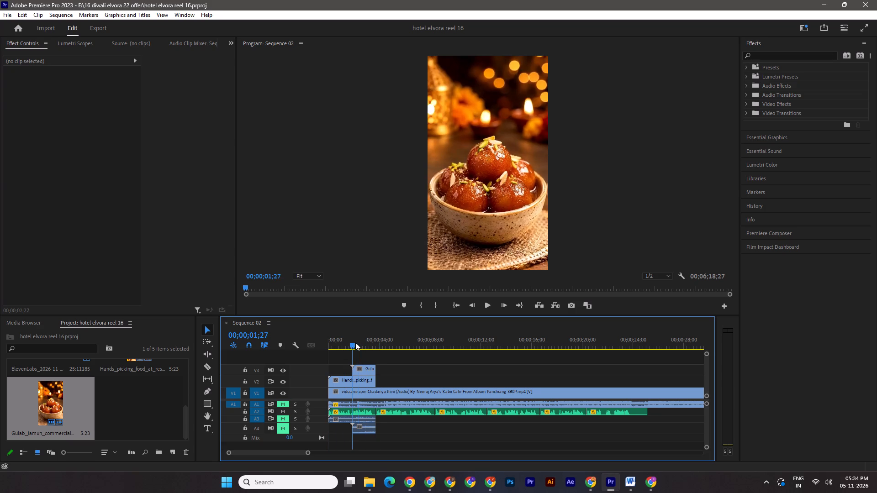
pyautogui.moveTo(355, 342); pyautogui.dragTo(372, 344)
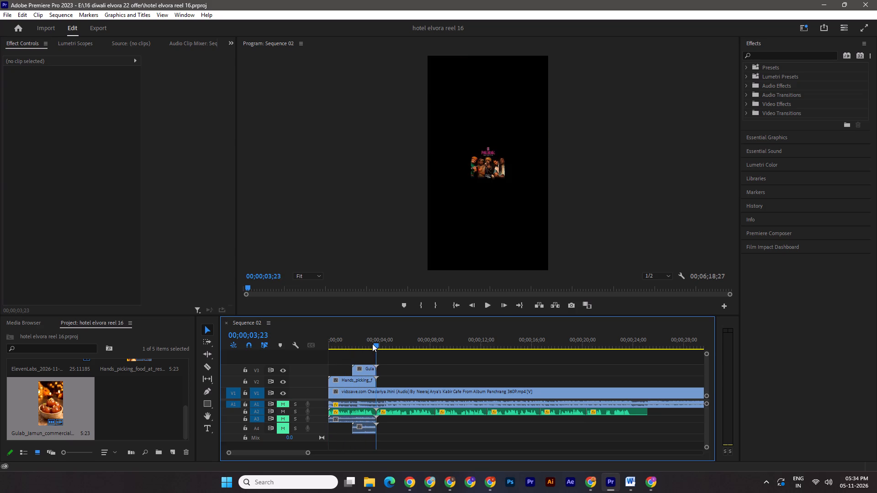
pyautogui.moveTo(372, 344); pyautogui.dragTo(350, 348)
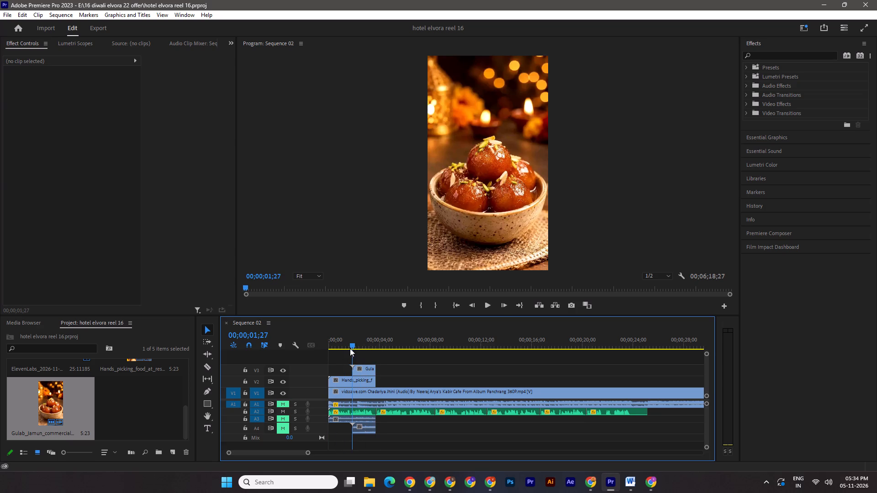
pyautogui.moveTo(350, 348); pyautogui.dragTo(345, 353)
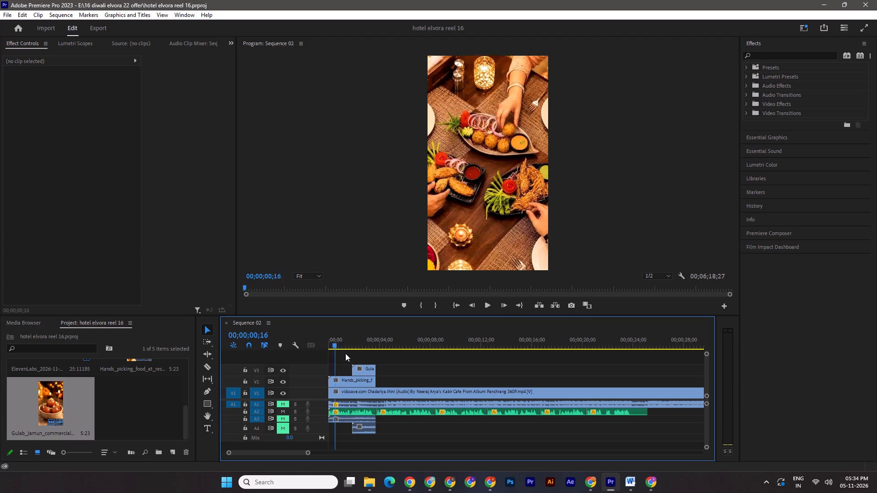
pyautogui.moveTo(345, 353); pyautogui.dragTo(345, 351)
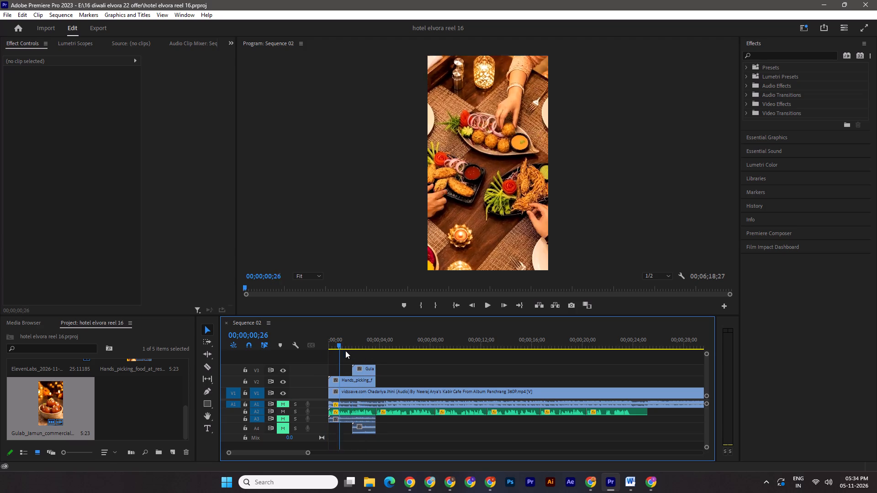
pyautogui.moveTo(345, 351); pyautogui.dragTo(353, 346)
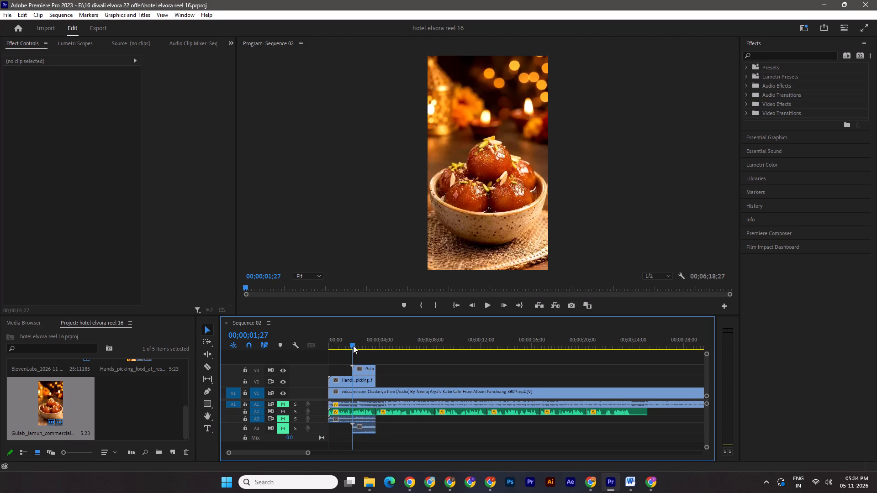
pyautogui.moveTo(353, 346); pyautogui.dragTo(353, 346)
pyautogui.moveTo(353, 346); pyautogui.dragTo(326, 348)
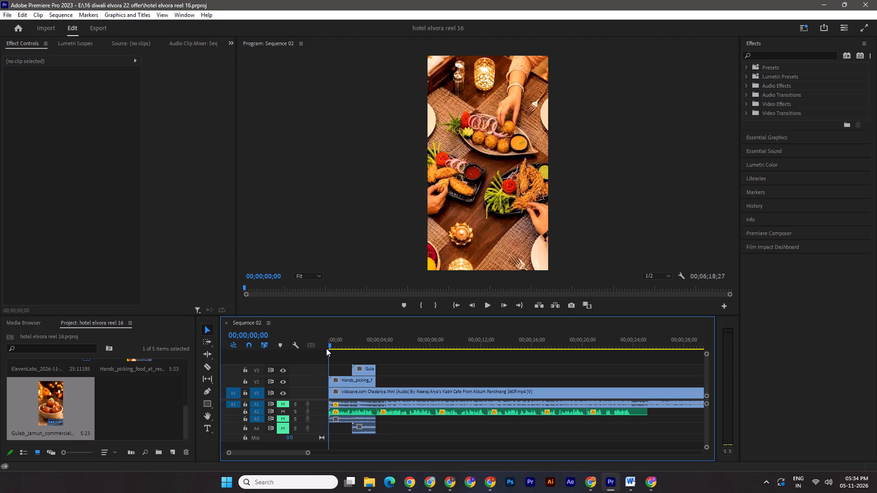
pyautogui.hotkey('ctrl', 's')
pyautogui.moveTo(330, 344); pyautogui.dragTo(352, 344)
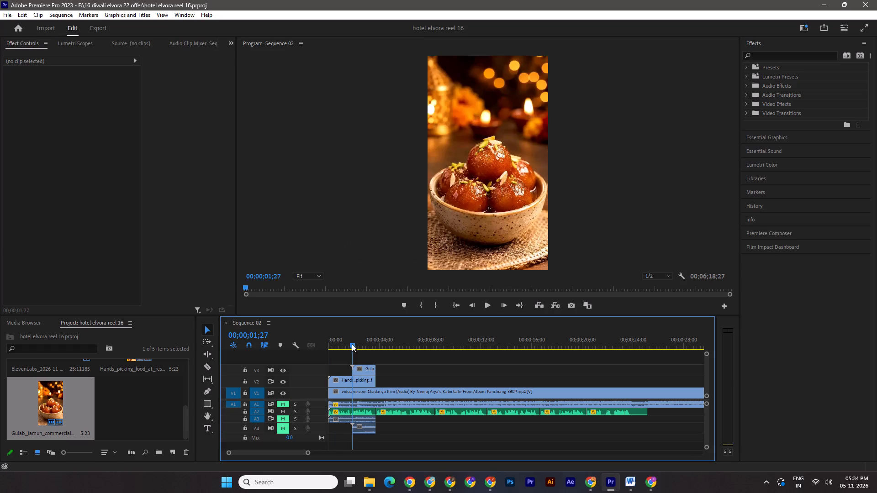
pyautogui.moveTo(352, 344); pyautogui.dragTo(316, 344)
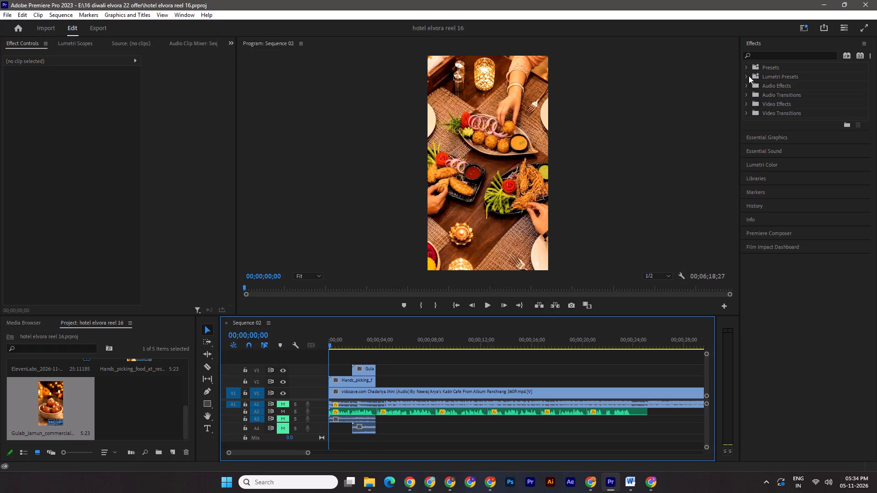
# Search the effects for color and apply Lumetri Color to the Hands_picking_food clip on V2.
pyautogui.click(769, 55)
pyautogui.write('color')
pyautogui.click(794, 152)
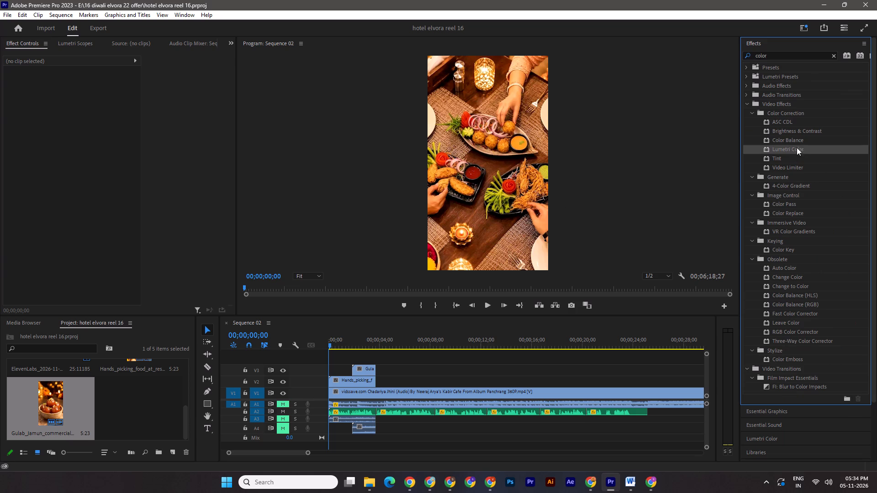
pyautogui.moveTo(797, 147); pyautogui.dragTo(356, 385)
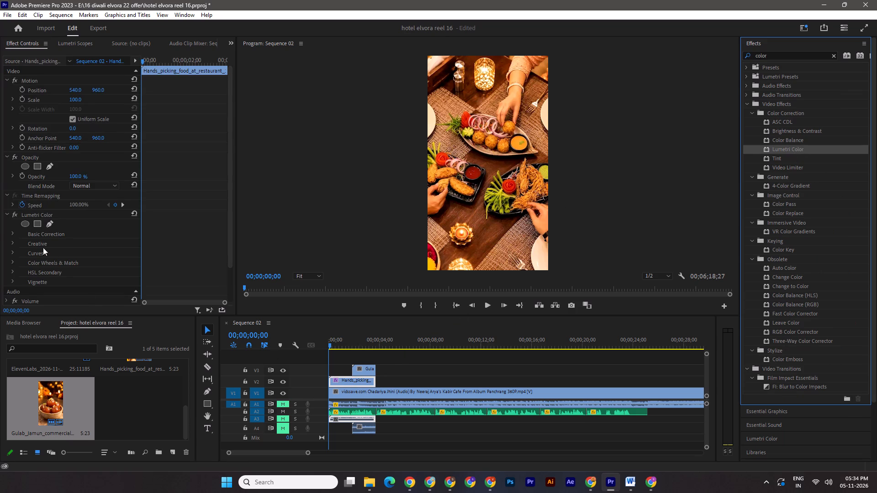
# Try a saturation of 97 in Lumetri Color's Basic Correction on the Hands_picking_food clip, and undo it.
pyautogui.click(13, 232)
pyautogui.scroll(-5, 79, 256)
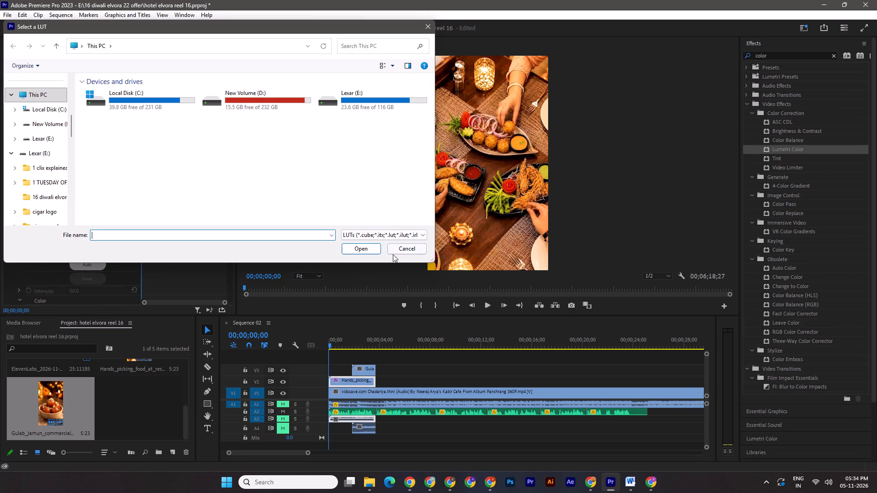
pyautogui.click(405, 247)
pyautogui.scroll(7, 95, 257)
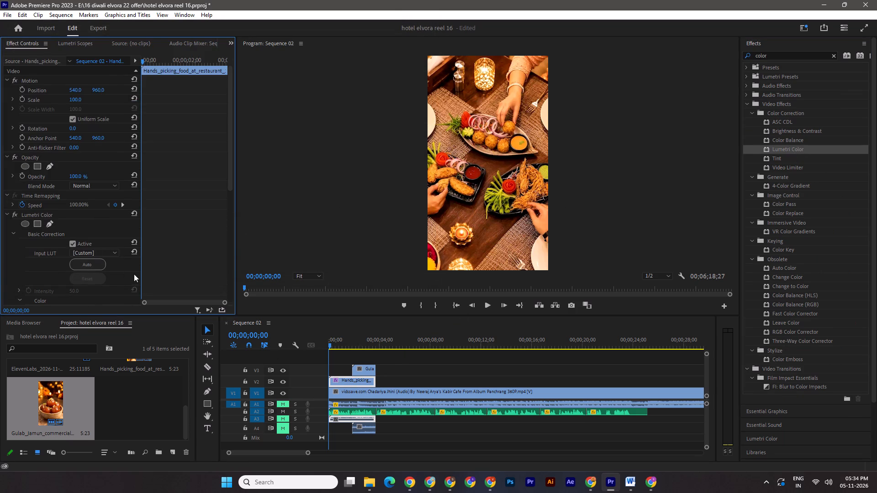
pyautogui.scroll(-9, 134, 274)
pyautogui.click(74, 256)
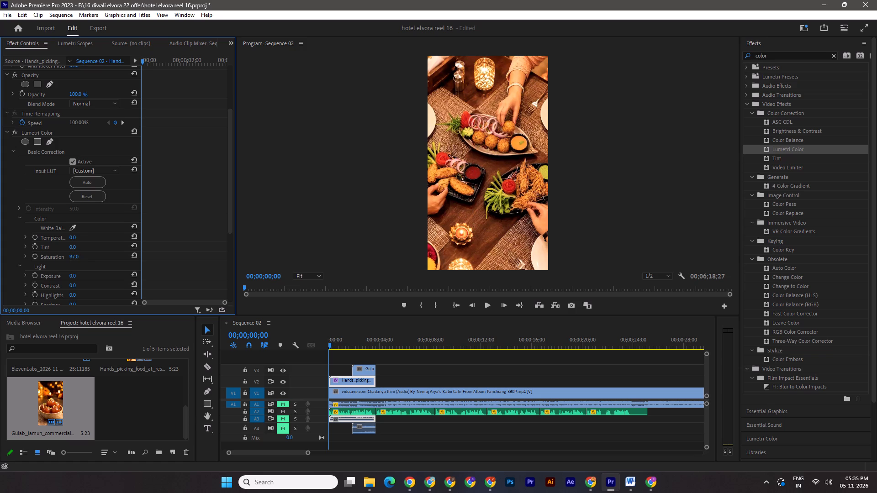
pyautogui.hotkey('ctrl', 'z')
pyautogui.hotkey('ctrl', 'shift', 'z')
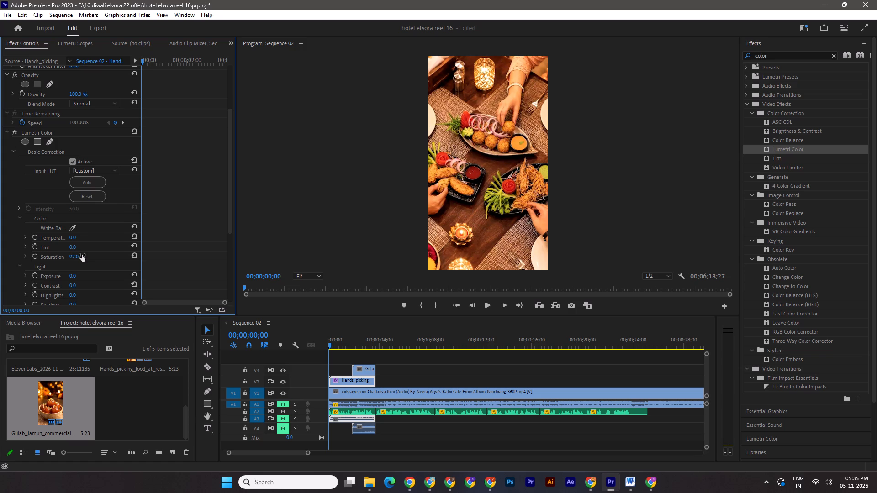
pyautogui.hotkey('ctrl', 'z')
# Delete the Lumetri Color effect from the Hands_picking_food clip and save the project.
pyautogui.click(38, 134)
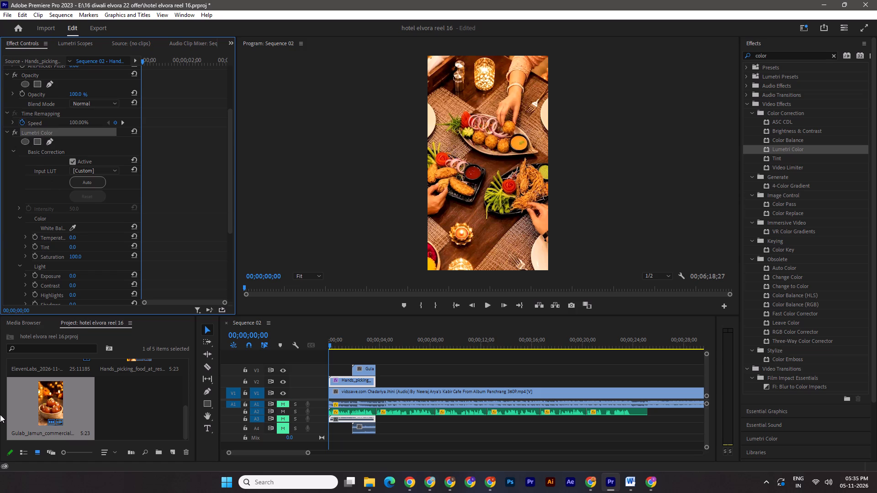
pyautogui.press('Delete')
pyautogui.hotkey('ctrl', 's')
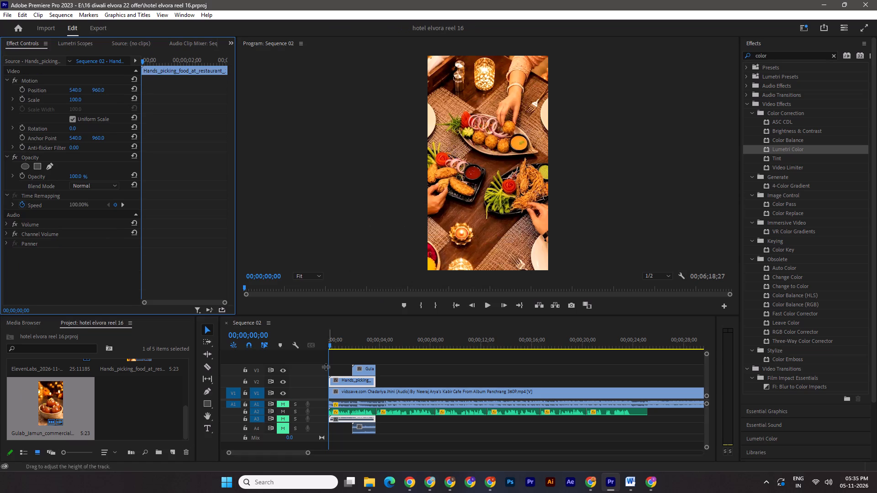
# Bring the Hands_serving_food_on_plate video from the 16 diwali elvora 22 offer folder onto V3, after the Gulab_Jamun clip.
pyautogui.moveTo(330, 345); pyautogui.dragTo(338, 346)
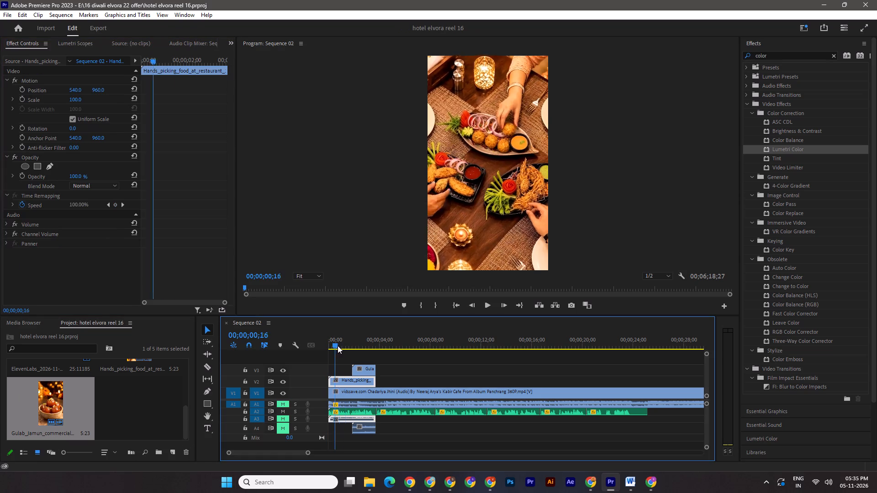
pyautogui.moveTo(338, 346); pyautogui.dragTo(367, 350)
pyautogui.click(365, 492)
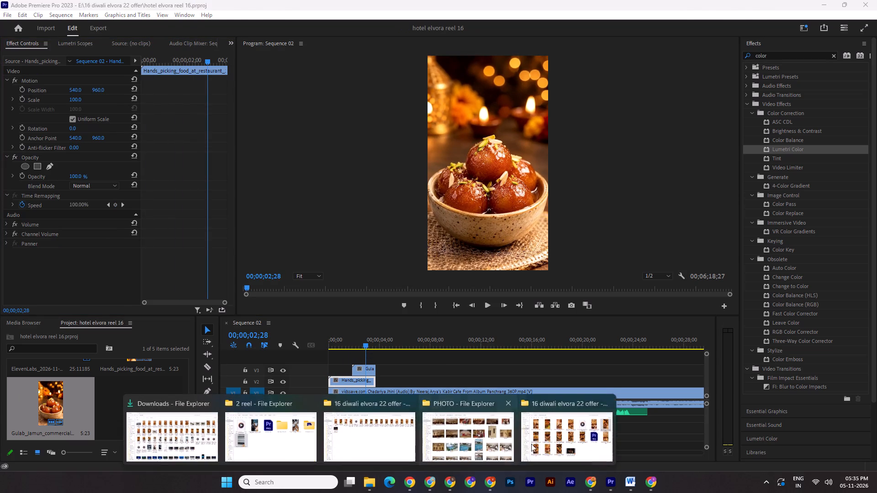
pyautogui.click(560, 438)
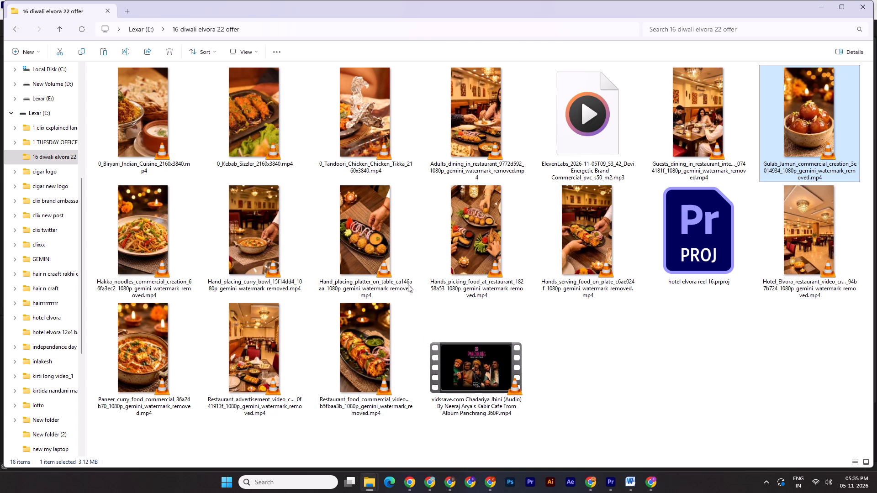
pyautogui.moveTo(581, 255); pyautogui.dragTo(614, 477)
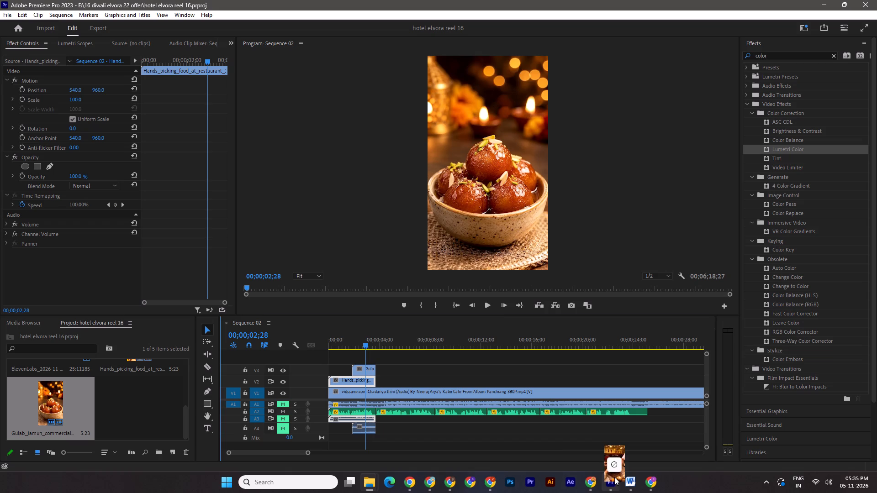
pyautogui.moveTo(614, 477); pyautogui.dragTo(386, 368)
# Delete the Gulab_Jamun clip from V3 together with its audio and save the project.
pyautogui.click(355, 368)
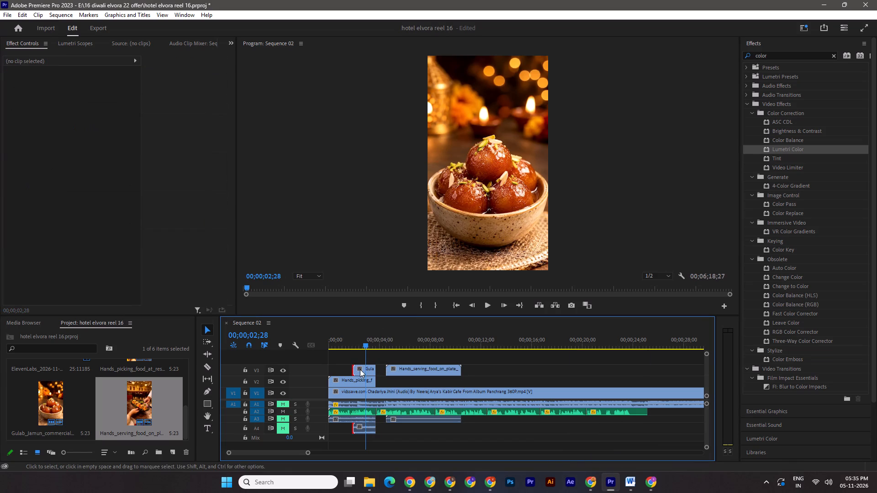
pyautogui.click(361, 370)
pyautogui.press('Delete')
pyautogui.hotkey('ctrl', 's')
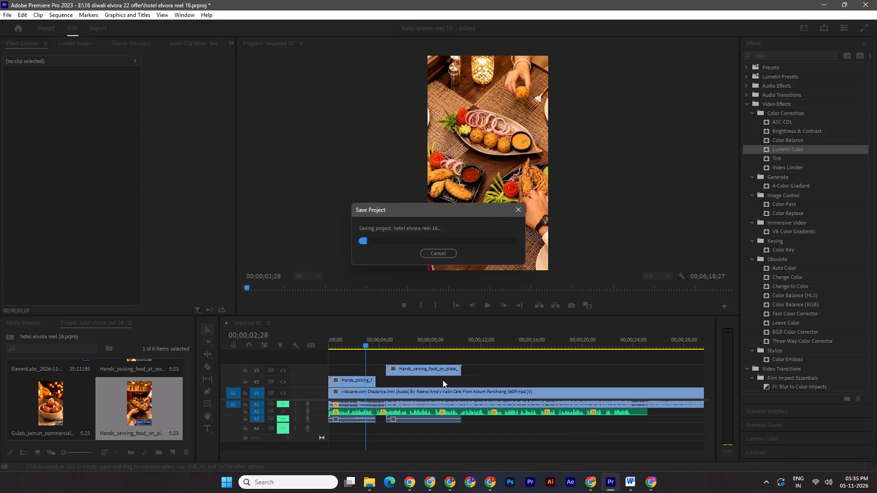
# Move the Hands_serving_food clip's audio to A4 and shift the clip earlier on V3, over the last part of Hands_picking_food.
pyautogui.moveTo(403, 420); pyautogui.dragTo(402, 432)
pyautogui.moveTo(395, 369); pyautogui.dragTo(376, 363)
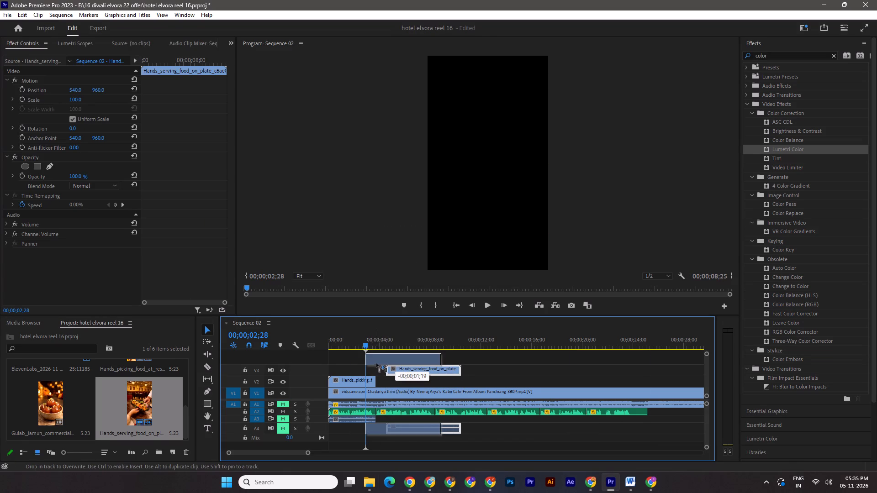
pyautogui.moveTo(376, 363); pyautogui.dragTo(368, 368)
# Trim the end of the Hands_serving_food clip to line up with the end of Hands_picking_food, and save the project.
pyautogui.moveTo(365, 341); pyautogui.dragTo(378, 343)
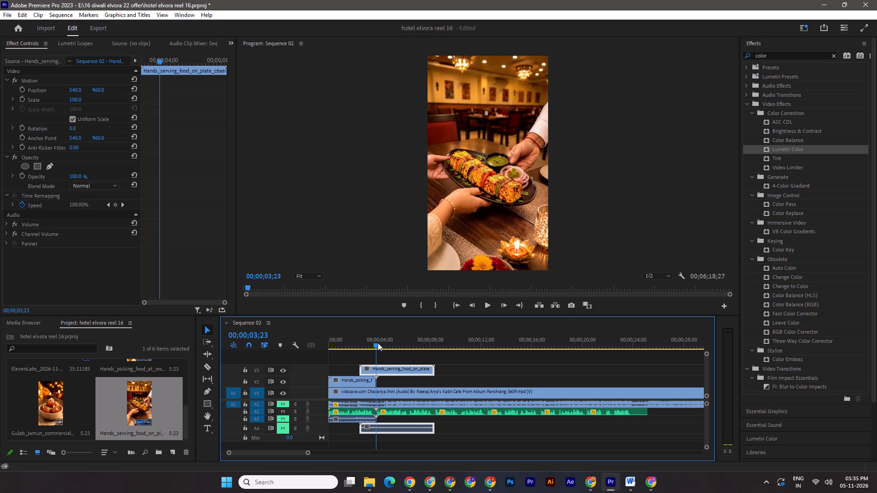
pyautogui.moveTo(378, 343); pyautogui.dragTo(373, 341)
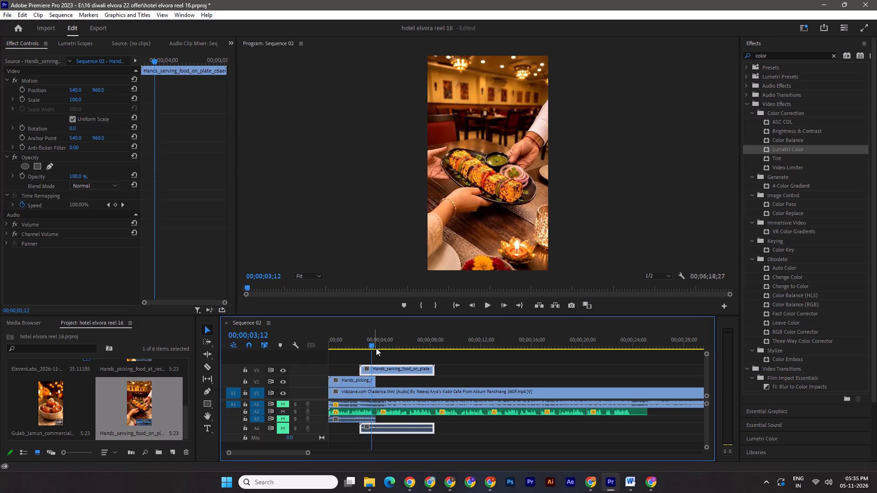
pyautogui.moveTo(433, 373); pyautogui.dragTo(378, 369)
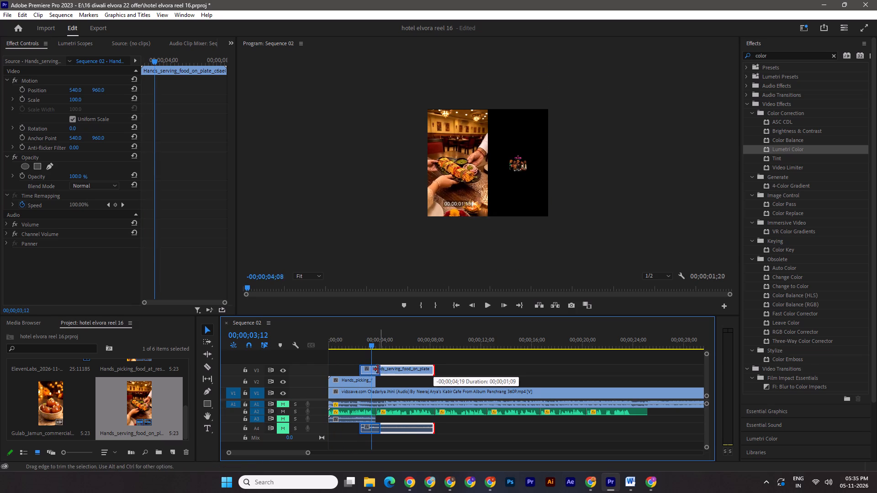
pyautogui.moveTo(378, 369); pyautogui.dragTo(375, 370)
pyautogui.hotkey('ctrl', 's')
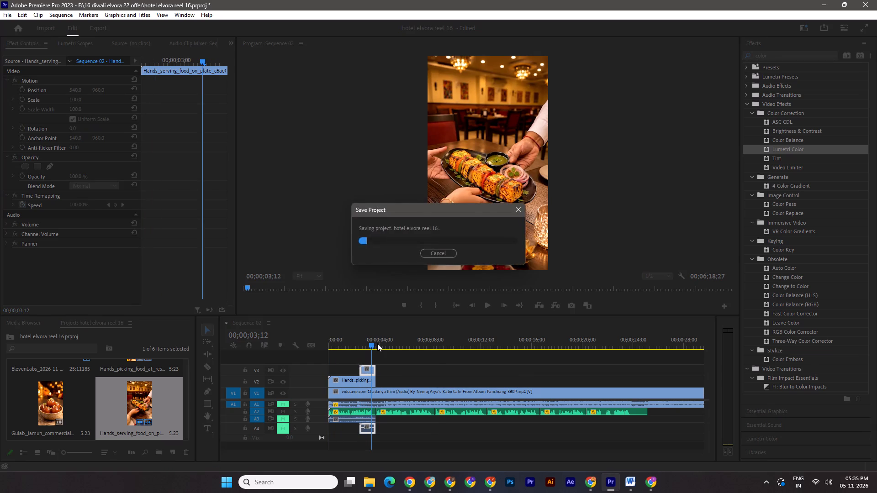
# Play the opening, shift the Hands_serving_food clip to start at 00;00;02;07, extend its end to match Hands_picking_food, and save.
pyautogui.moveTo(374, 343); pyautogui.dragTo(317, 343)
pyautogui.press('space')
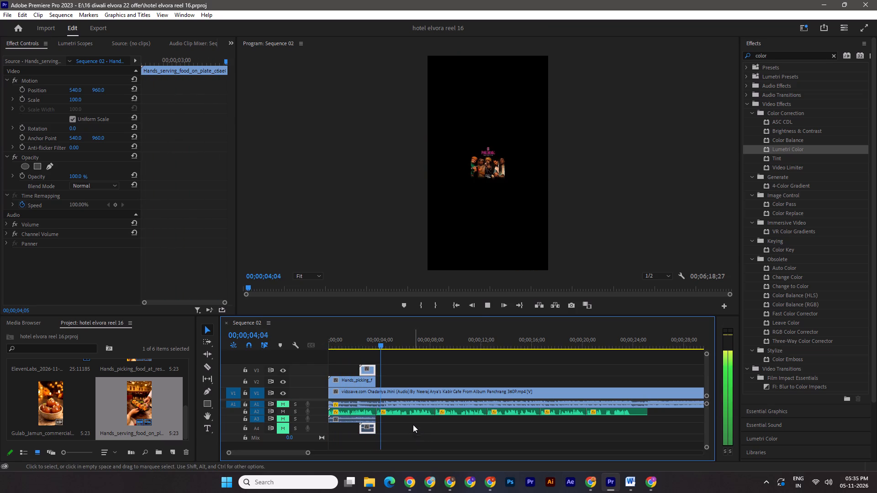
pyautogui.press('space')
pyautogui.moveTo(365, 371); pyautogui.dragTo(361, 370)
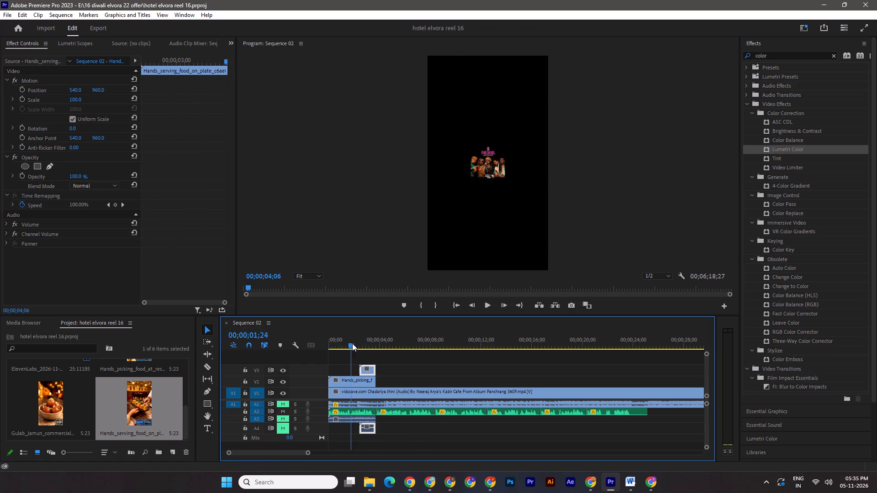
pyautogui.click(352, 343)
pyautogui.moveTo(353, 343); pyautogui.dragTo(360, 346)
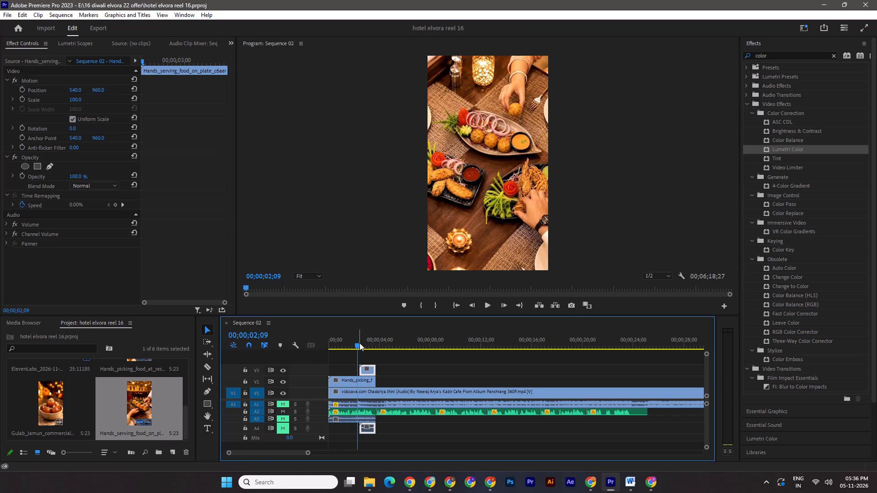
pyautogui.click(359, 343)
pyautogui.click(365, 369)
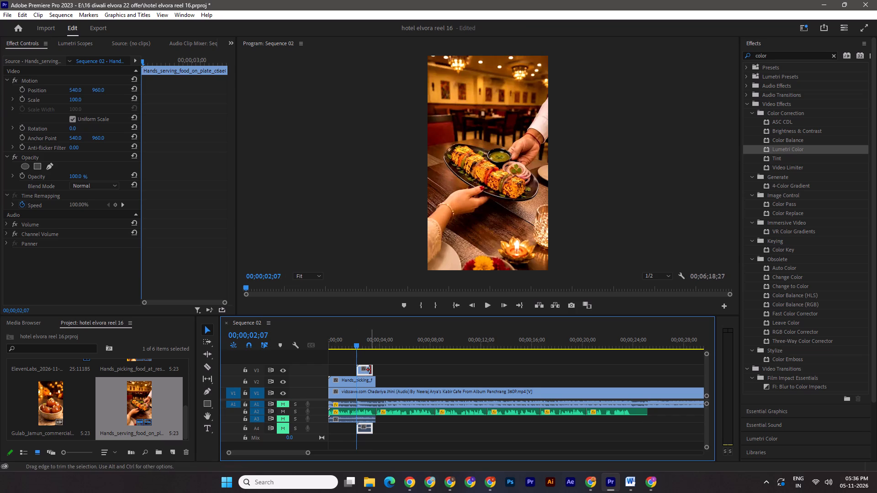
pyautogui.moveTo(370, 370); pyautogui.dragTo(375, 370)
pyautogui.hotkey('ctrl', 's')
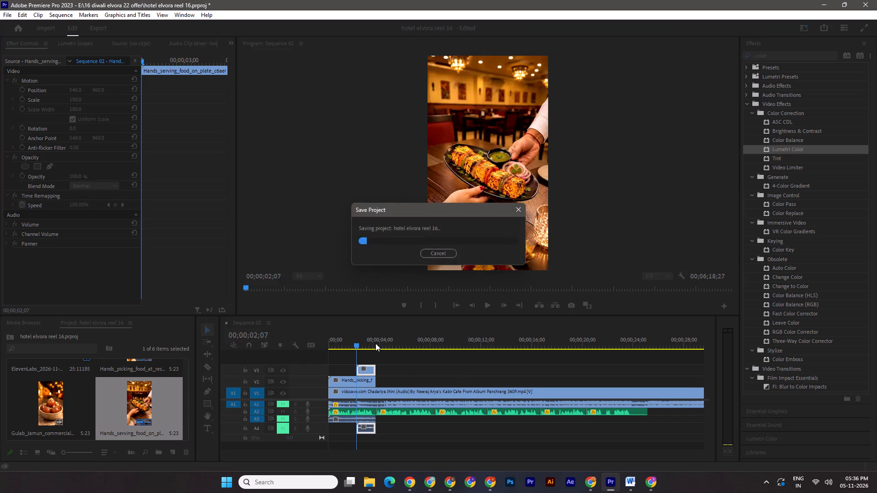
# Play and scrub the opening to examine the cut from Hands_picking_food to Hands_serving_food at 00;00;02;07, saving along the way.
pyautogui.moveTo(358, 342); pyautogui.dragTo(325, 343)
pyautogui.click(421, 425)
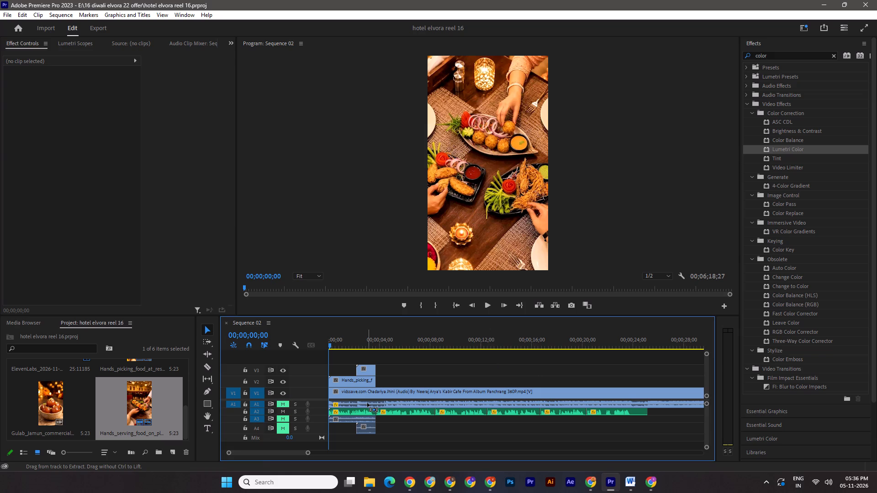
pyautogui.hotkey('ctrl', 's')
pyautogui.press('space')
pyautogui.press('space')
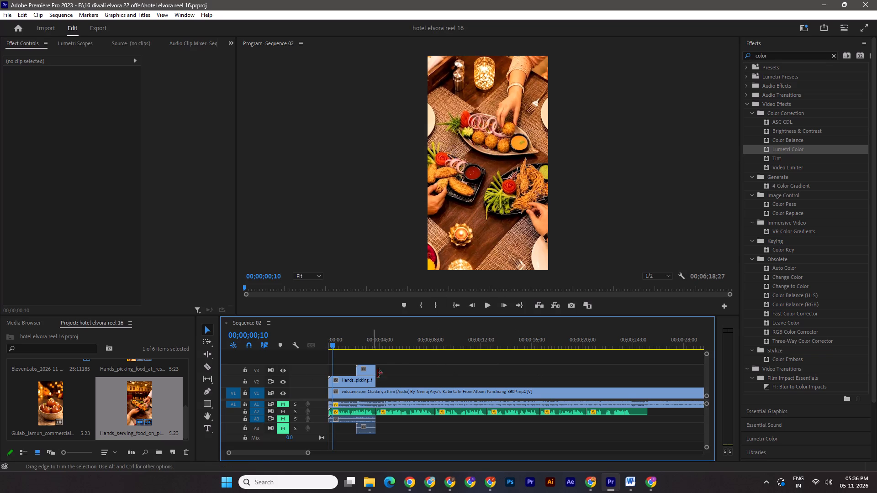
pyautogui.click(401, 366)
pyautogui.click(363, 354)
pyautogui.click(392, 368)
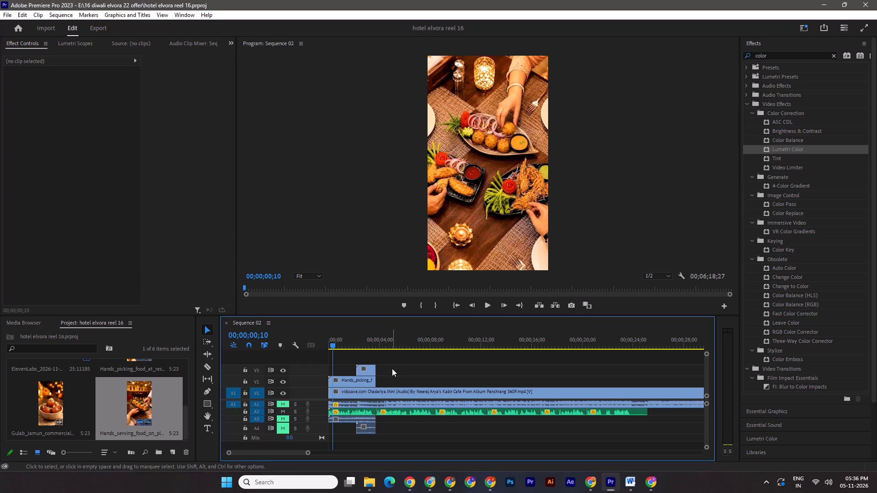
pyautogui.moveTo(333, 346); pyautogui.dragTo(352, 349)
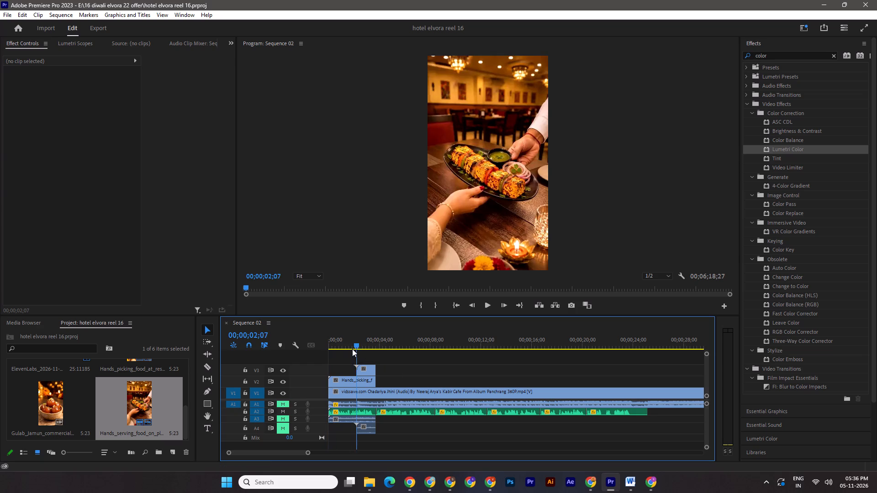
pyautogui.moveTo(352, 349); pyautogui.dragTo(362, 351)
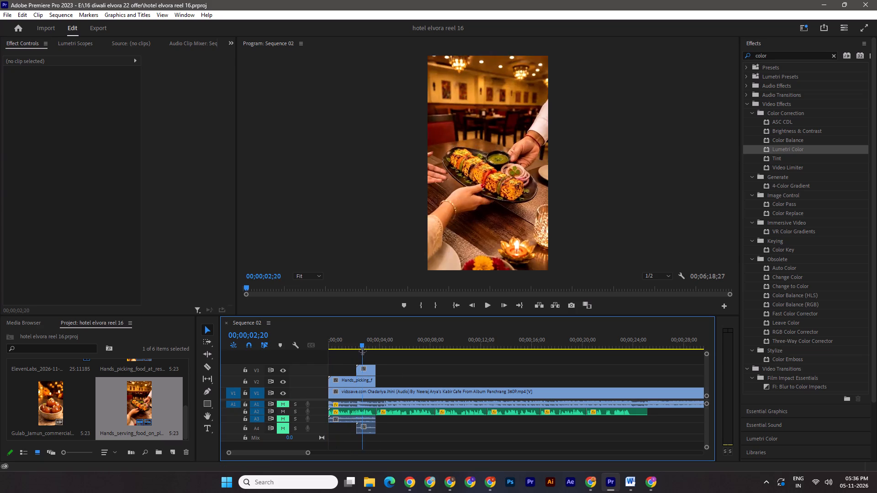
pyautogui.moveTo(362, 351); pyautogui.dragTo(349, 350)
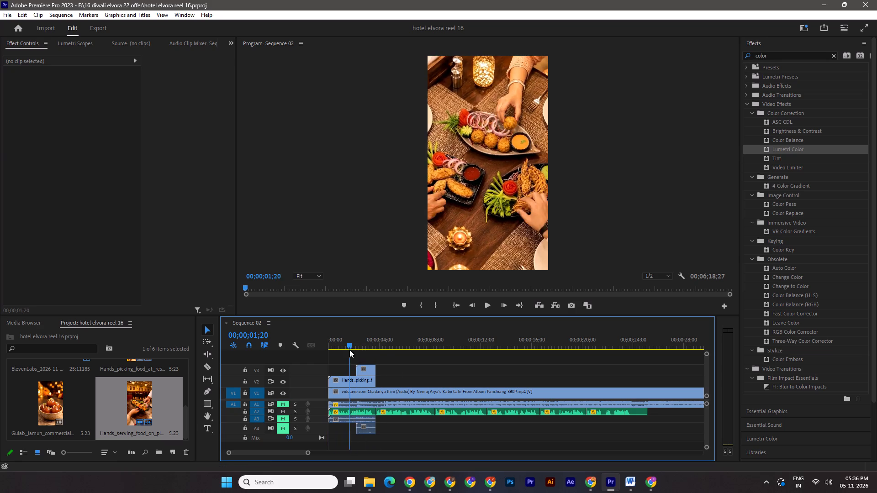
pyautogui.moveTo(349, 350); pyautogui.dragTo(328, 353)
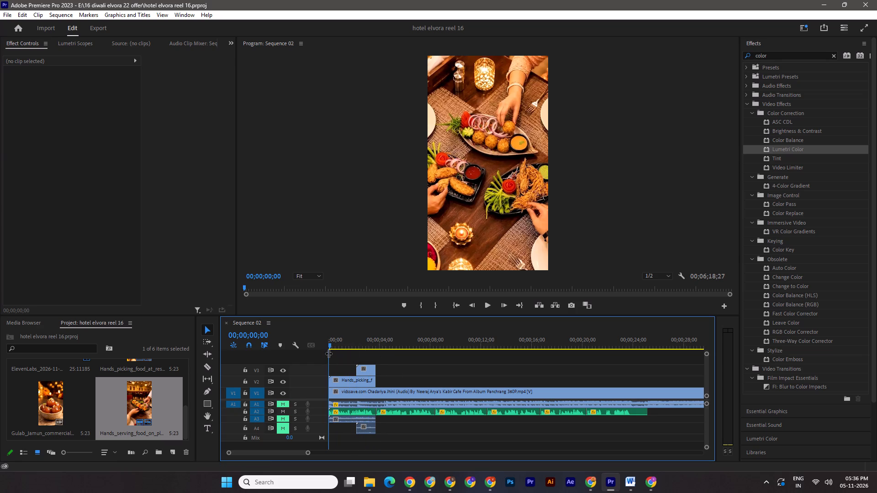
pyautogui.hotkey('ctrl', 's')
# Scrub and replay the two opening food clips against the voiceover to review their timing, saving along the way.
pyautogui.moveTo(328, 344); pyautogui.dragTo(355, 346)
pyautogui.moveTo(331, 344); pyautogui.dragTo(358, 346)
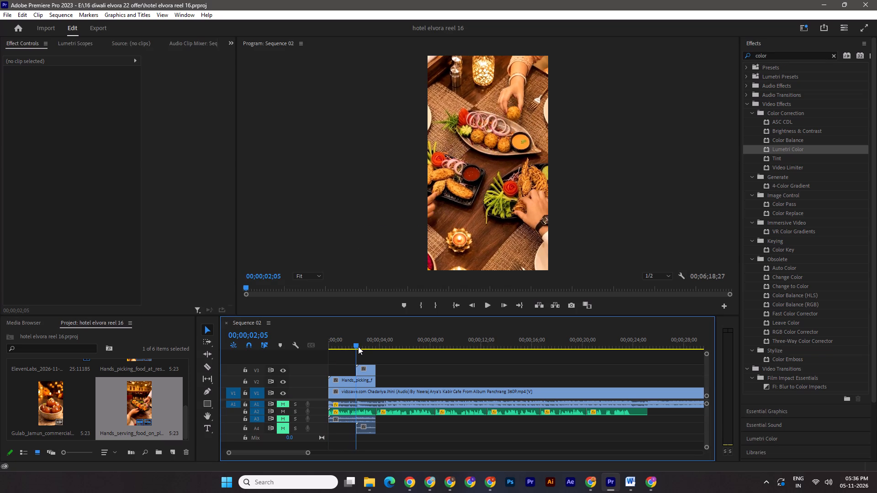
pyautogui.moveTo(358, 346); pyautogui.dragTo(318, 344)
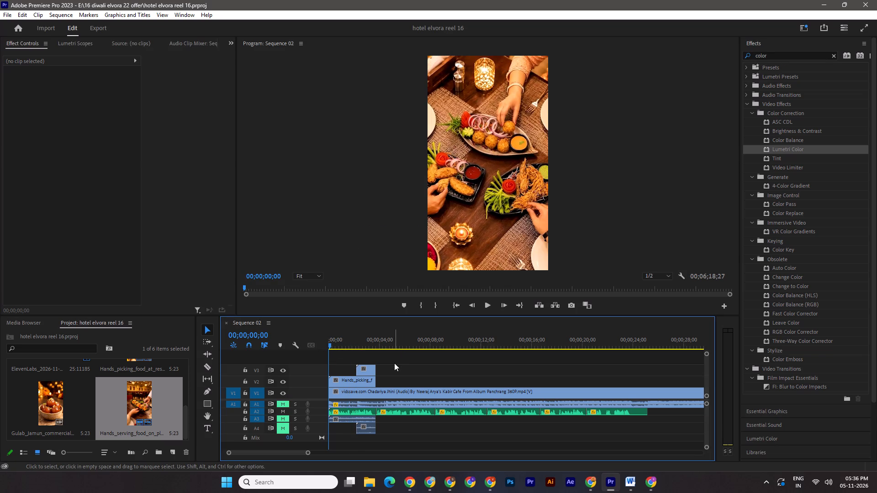
pyautogui.press('space')
pyautogui.press('space')
pyautogui.moveTo(335, 341); pyautogui.dragTo(325, 341)
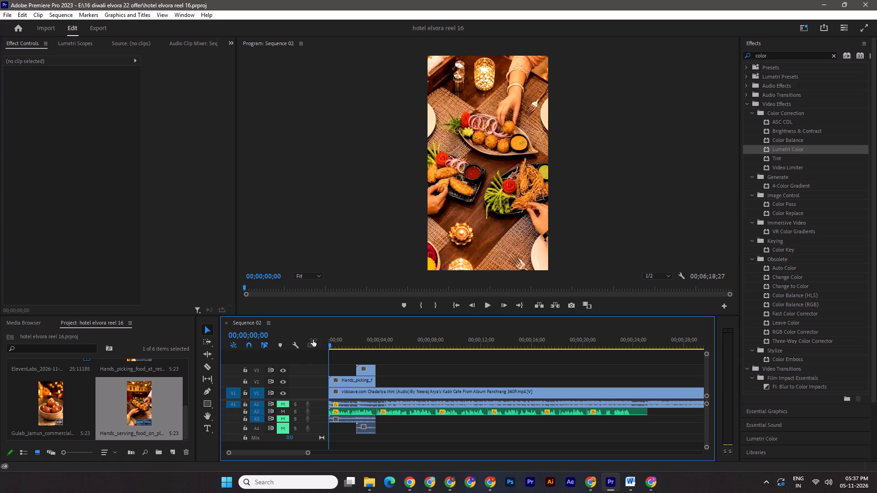
pyautogui.moveTo(332, 345); pyautogui.dragTo(369, 346)
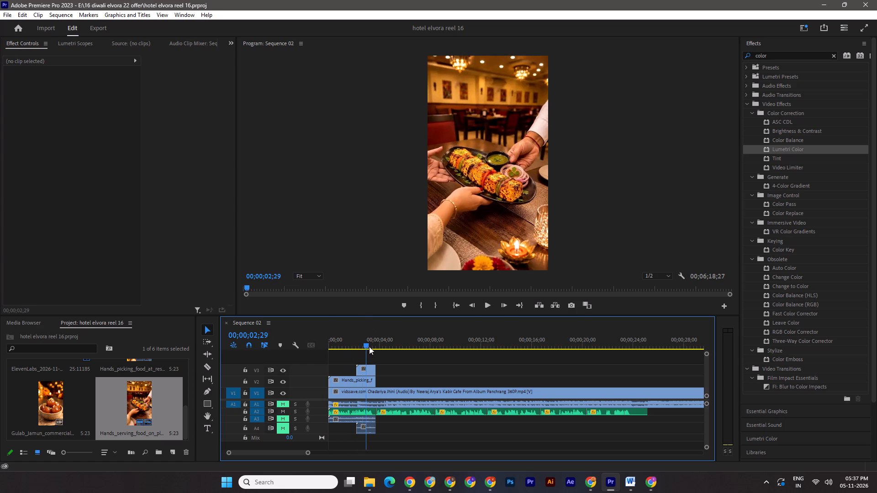
pyautogui.moveTo(369, 346); pyautogui.dragTo(361, 343)
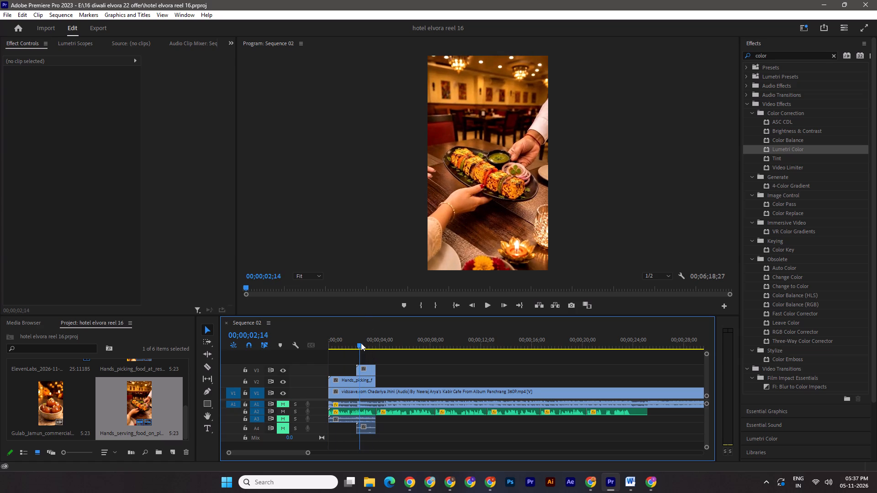
pyautogui.moveTo(361, 343); pyautogui.dragTo(339, 340)
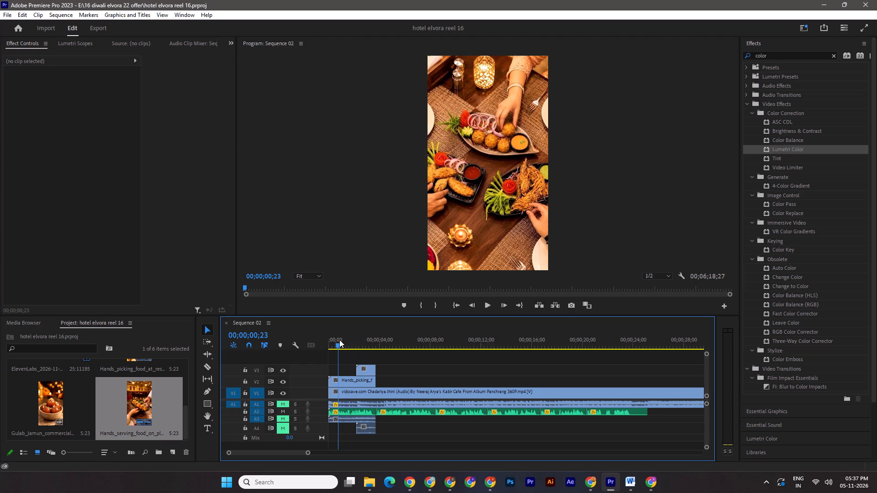
pyautogui.moveTo(339, 340); pyautogui.dragTo(361, 345)
pyautogui.hotkey('ctrl', 's')
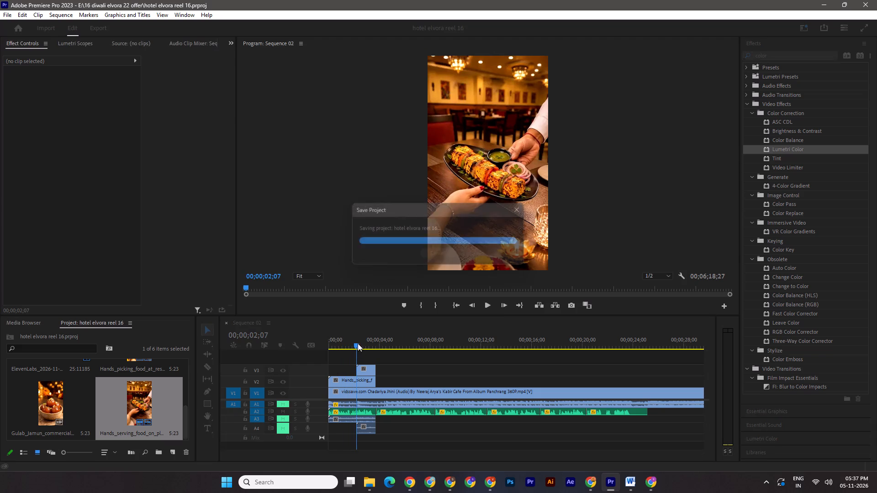
pyautogui.moveTo(357, 348); pyautogui.dragTo(336, 339)
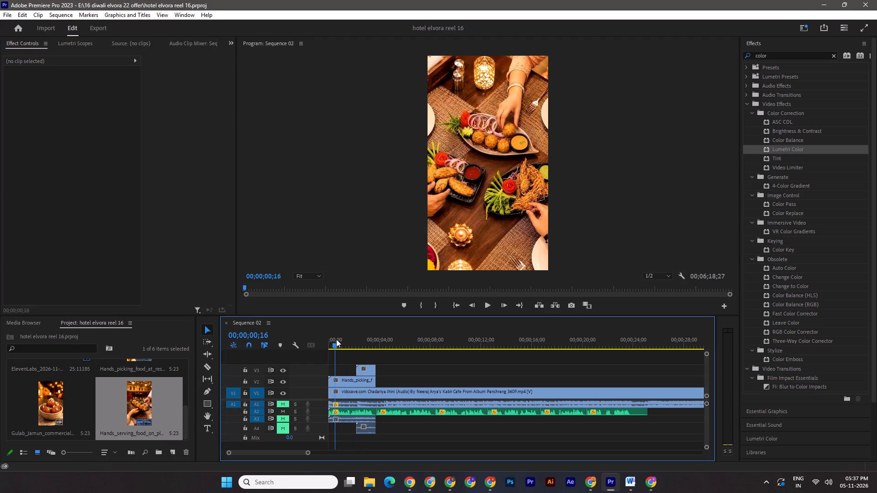
pyautogui.moveTo(336, 339); pyautogui.dragTo(339, 340)
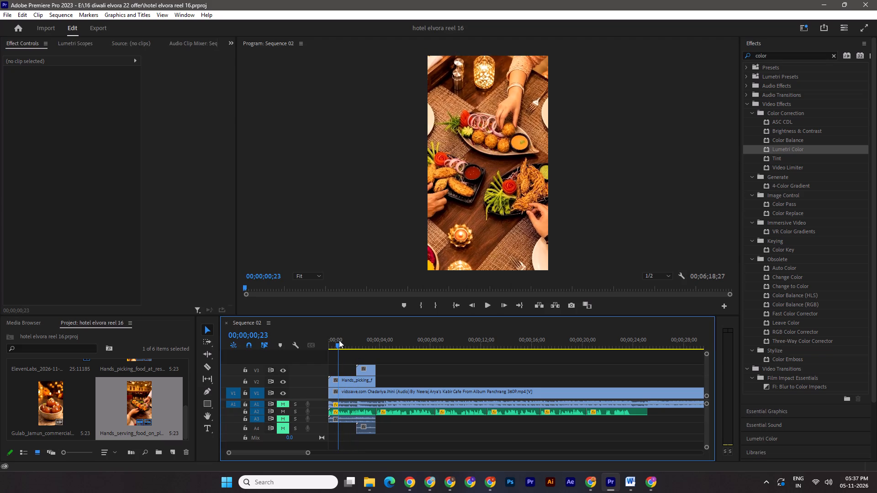
pyautogui.moveTo(339, 340); pyautogui.dragTo(328, 335)
pyautogui.press('space')
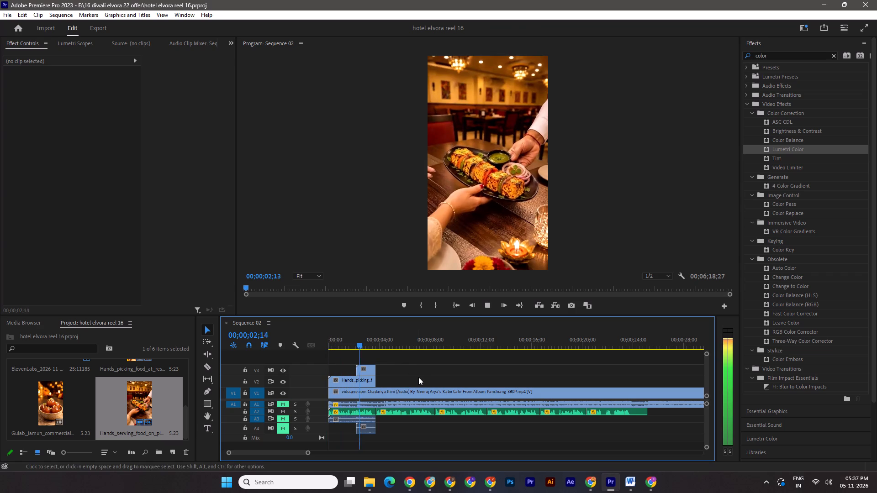
pyautogui.press('space')
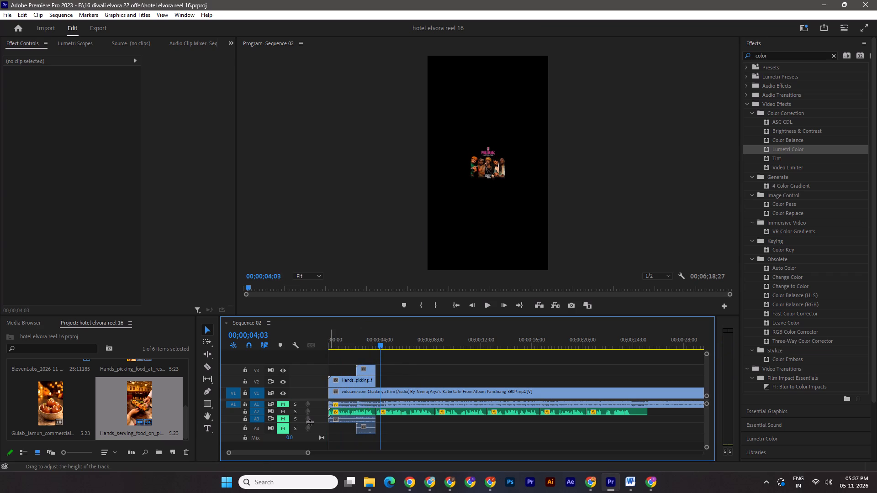
pyautogui.press('space')
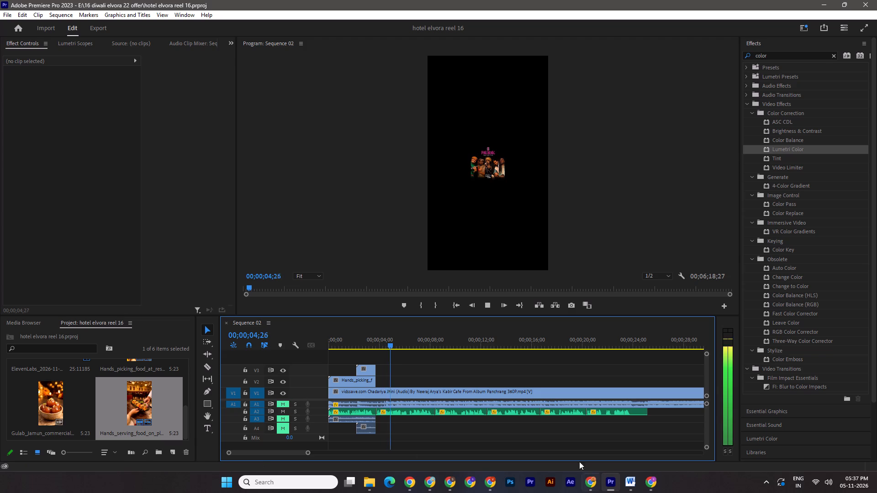
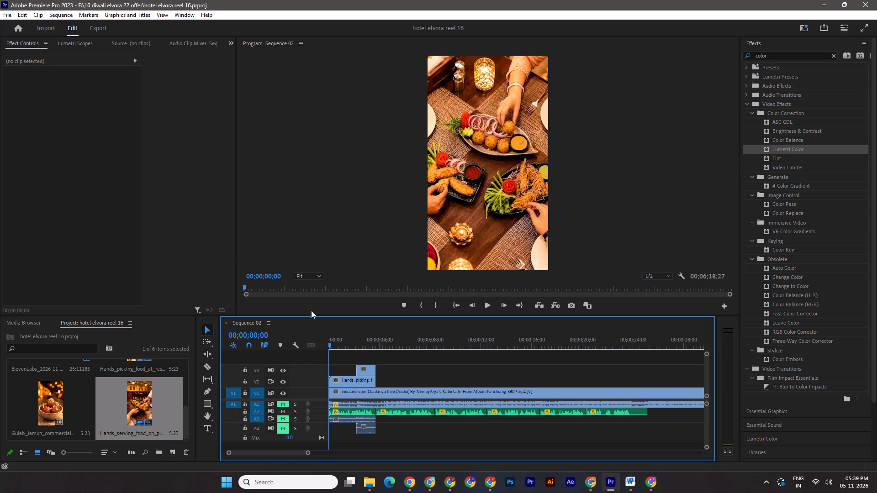
# Save the project and play the opening from the start past the end of the Hands_picking_food clip.
pyautogui.click(330, 344)
pyautogui.hotkey('ctrl', 's')
pyautogui.press('space')
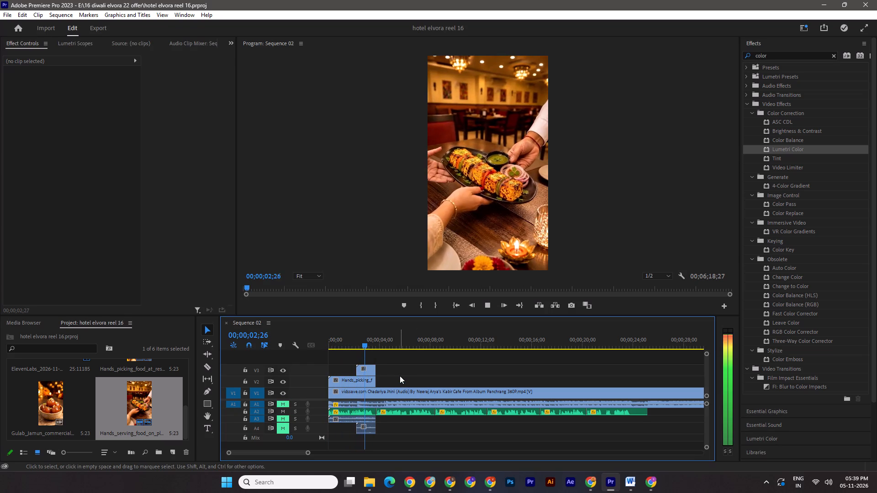
pyautogui.press('space')
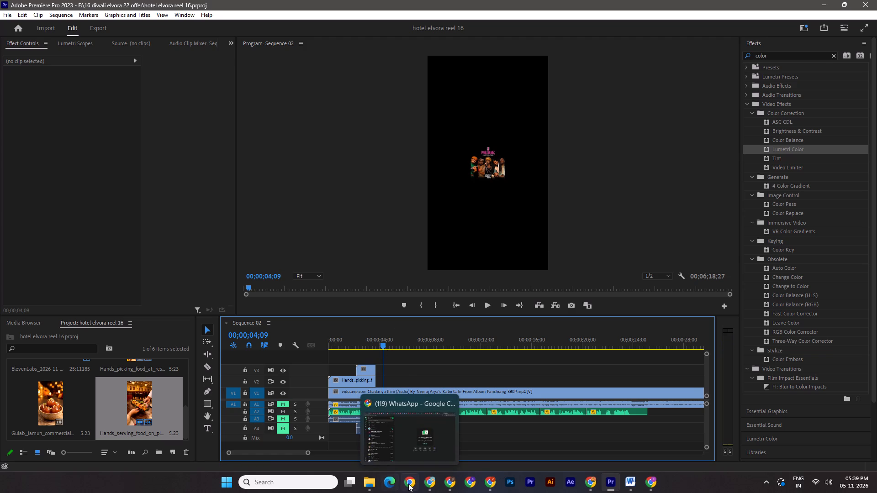
# Add the Restaurant_advertisement clip from the 16 diwali elvora 22 offer folder onto V2, directly after the Hands_picking_food clip.
pyautogui.click(372, 480)
pyautogui.click(567, 431)
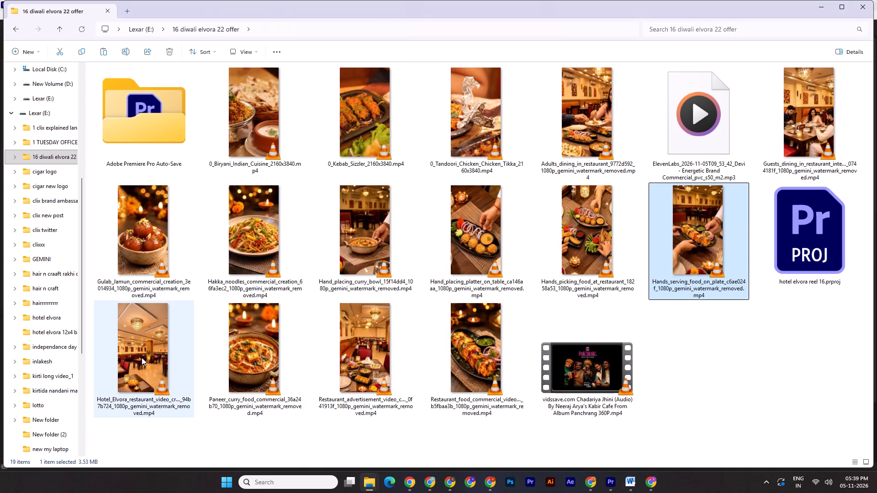
pyautogui.click(390, 360)
pyautogui.moveTo(373, 371); pyautogui.dragTo(366, 375)
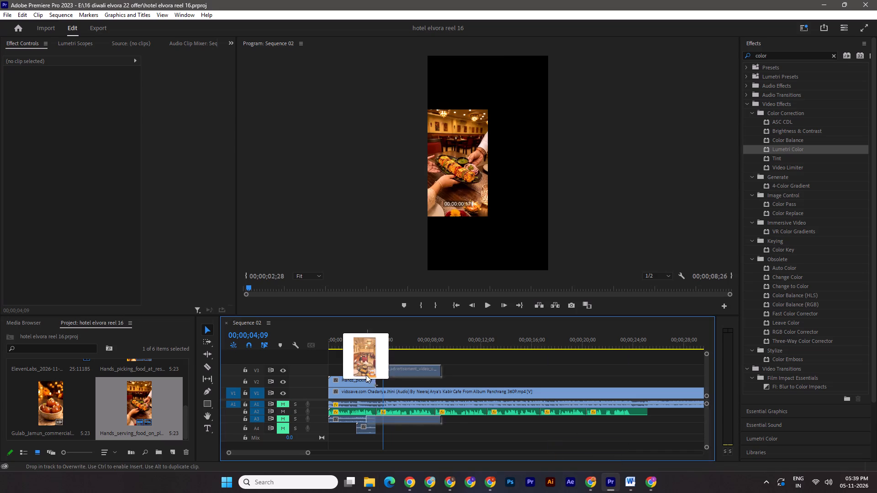
pyautogui.moveTo(366, 375); pyautogui.dragTo(380, 370)
pyautogui.moveTo(405, 367); pyautogui.dragTo(399, 376)
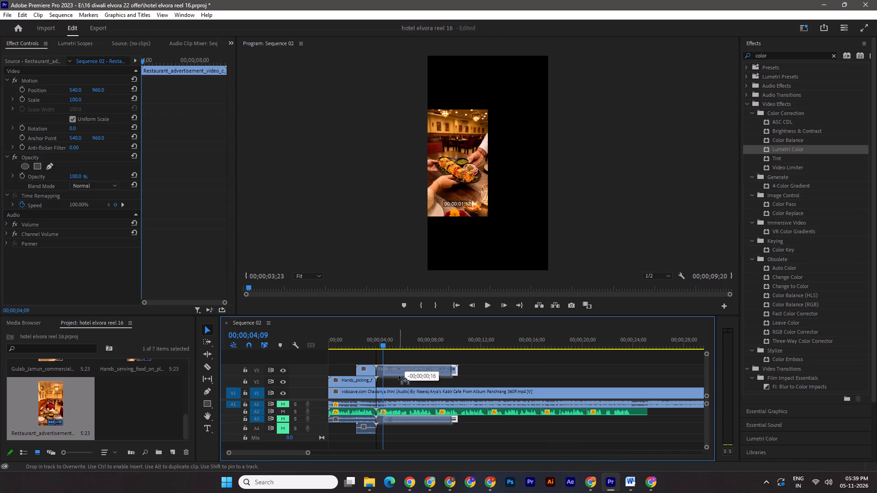
pyautogui.moveTo(399, 376); pyautogui.dragTo(397, 379)
pyautogui.moveTo(400, 380); pyautogui.dragTo(395, 380)
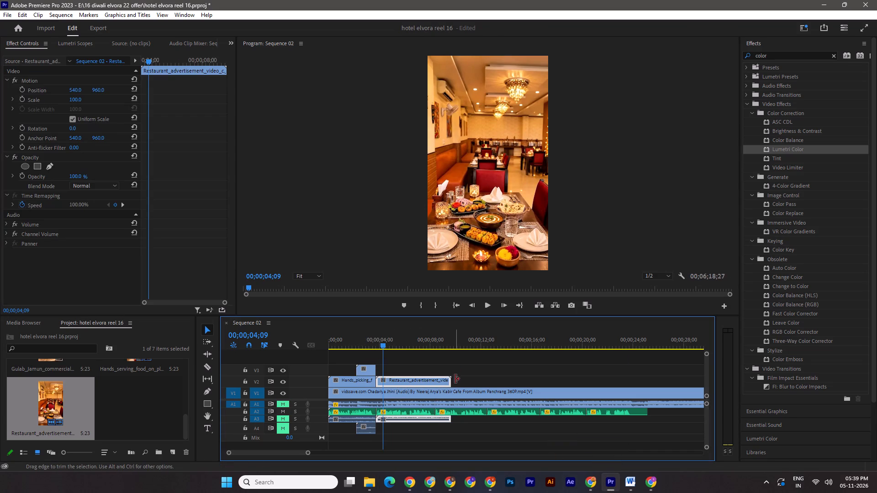
# Trim the end of the Restaurant_advertisement clip to about 00;00;08;11, scrub through it to check, and save the project.
pyautogui.moveTo(454, 379); pyautogui.dragTo(438, 378)
pyautogui.moveTo(386, 344); pyautogui.dragTo(433, 352)
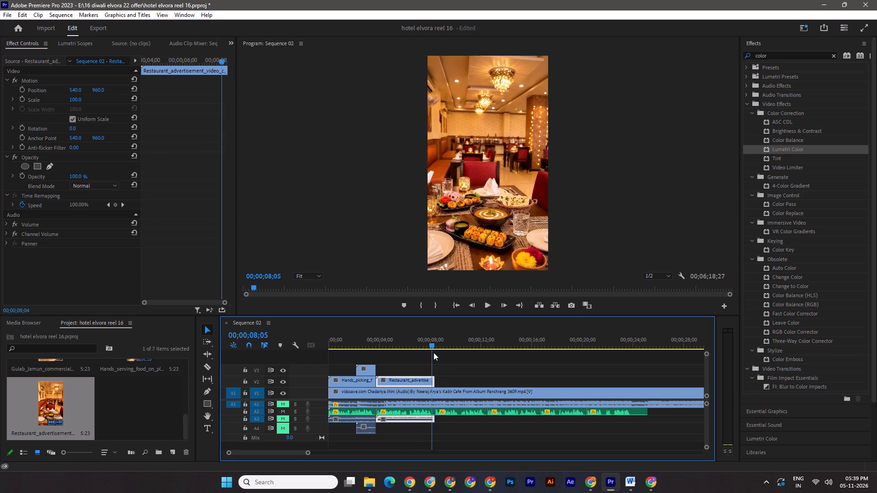
pyautogui.moveTo(433, 352); pyautogui.dragTo(389, 354)
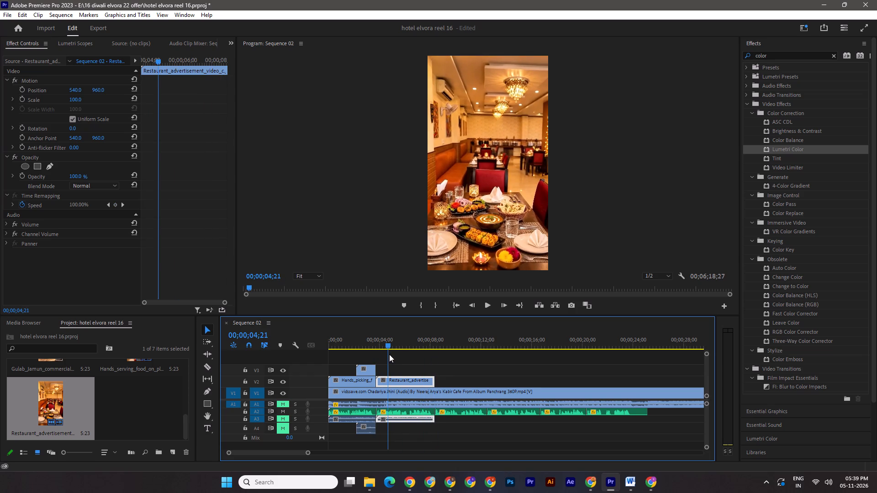
pyautogui.moveTo(389, 354); pyautogui.dragTo(265, 351)
pyautogui.hotkey('ctrl', 's')
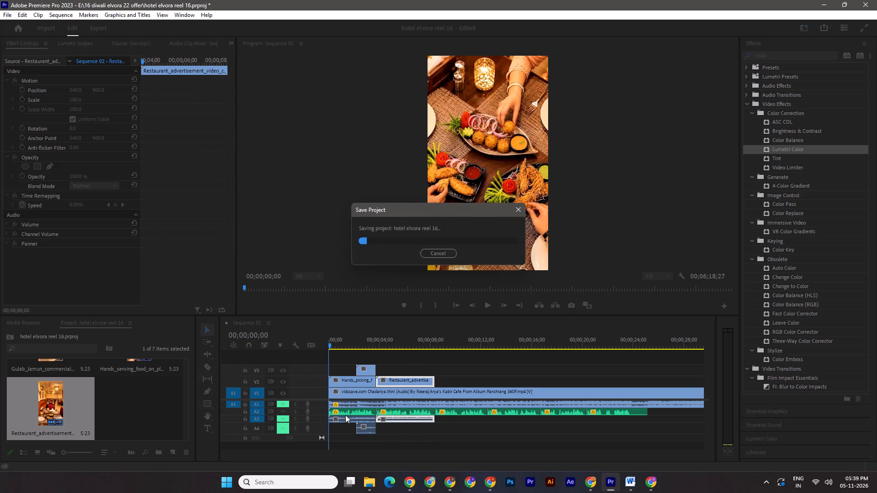
# Play and scrub the three opening clips to review the Restaurant_advertisement clip's timing against the voiceover, saving along the way.
pyautogui.press('space')
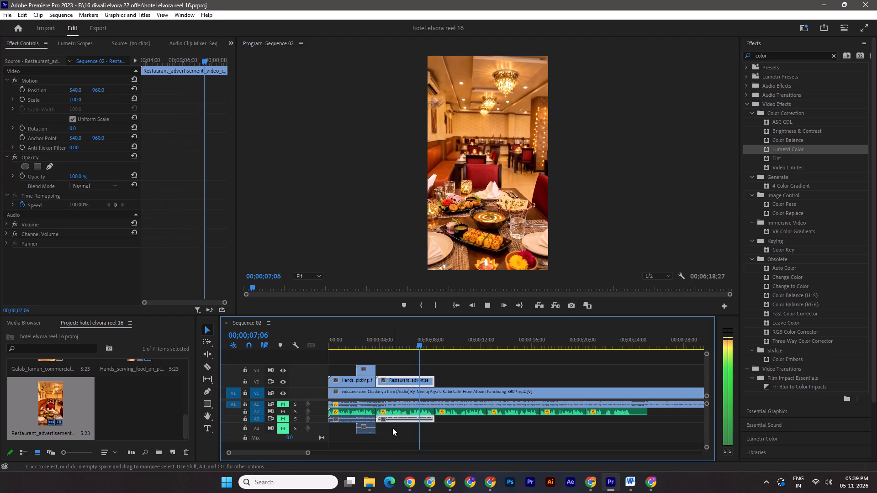
pyautogui.press('space')
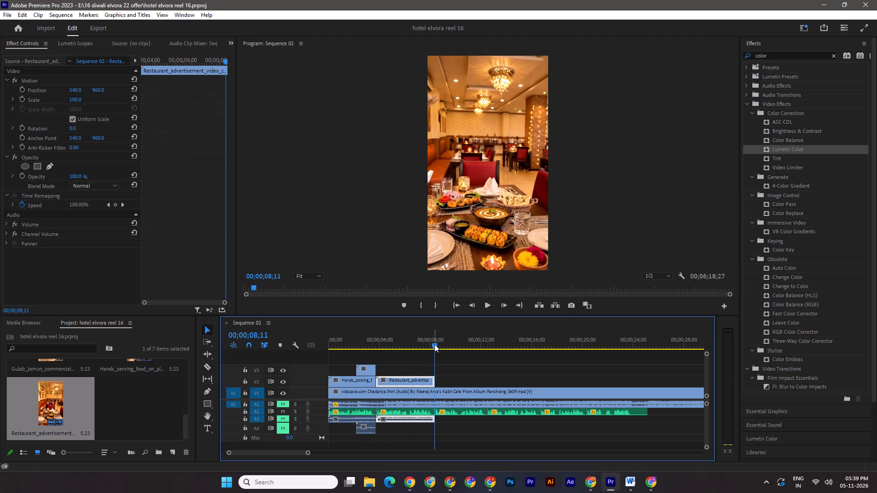
pyautogui.moveTo(434, 344); pyautogui.dragTo(324, 344)
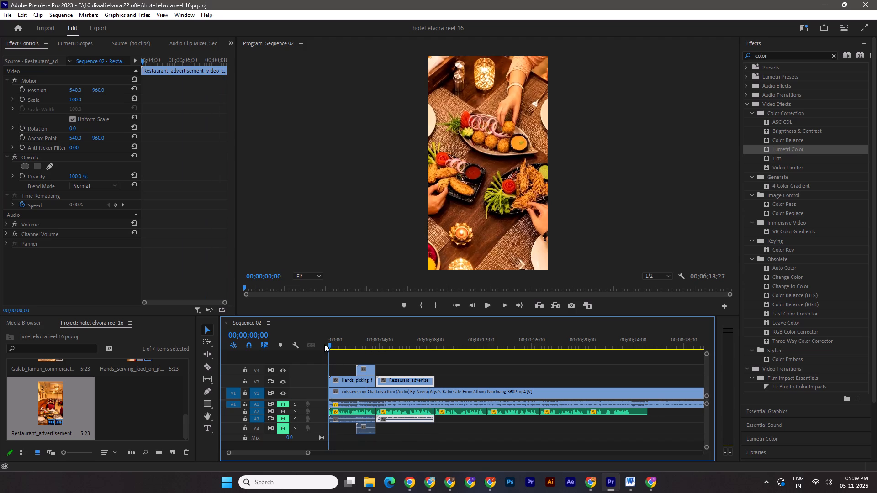
pyautogui.moveTo(324, 344); pyautogui.dragTo(434, 351)
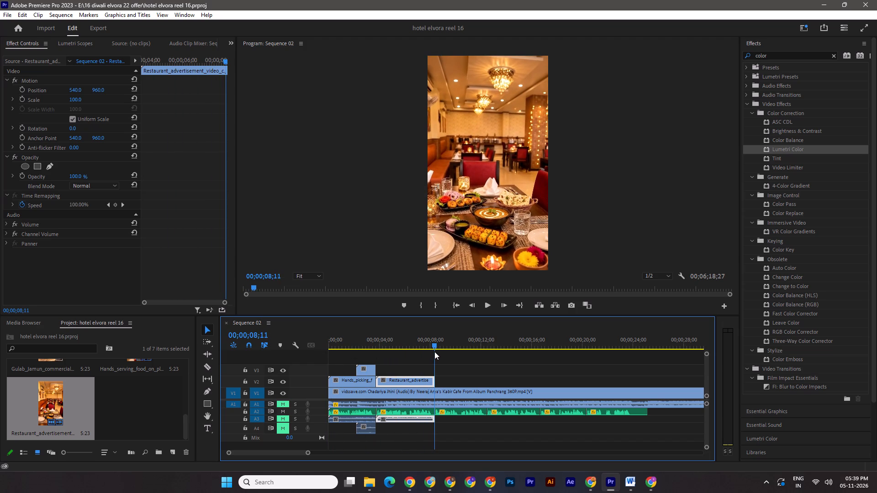
pyautogui.moveTo(434, 351); pyautogui.dragTo(322, 351)
pyautogui.hotkey('ctrl', 's')
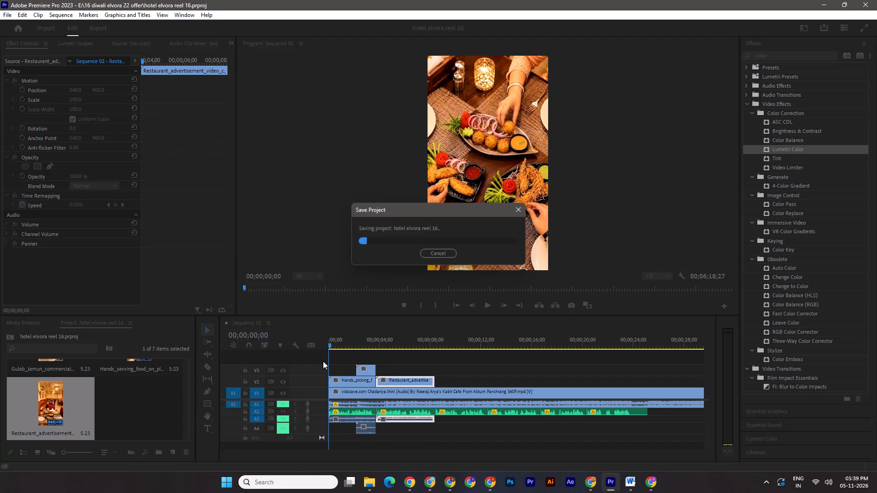
pyautogui.moveTo(308, 453); pyautogui.dragTo(318, 453)
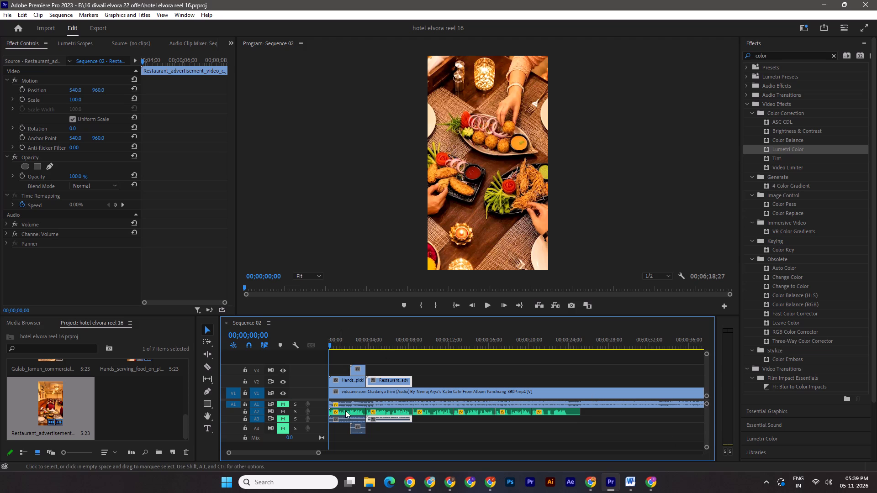
pyautogui.moveTo(318, 452); pyautogui.dragTo(313, 451)
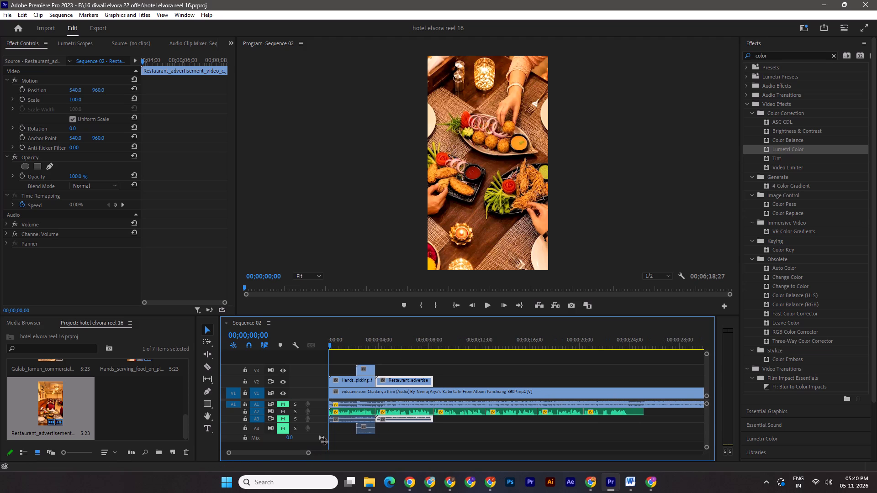
pyautogui.moveTo(331, 346); pyautogui.dragTo(378, 349)
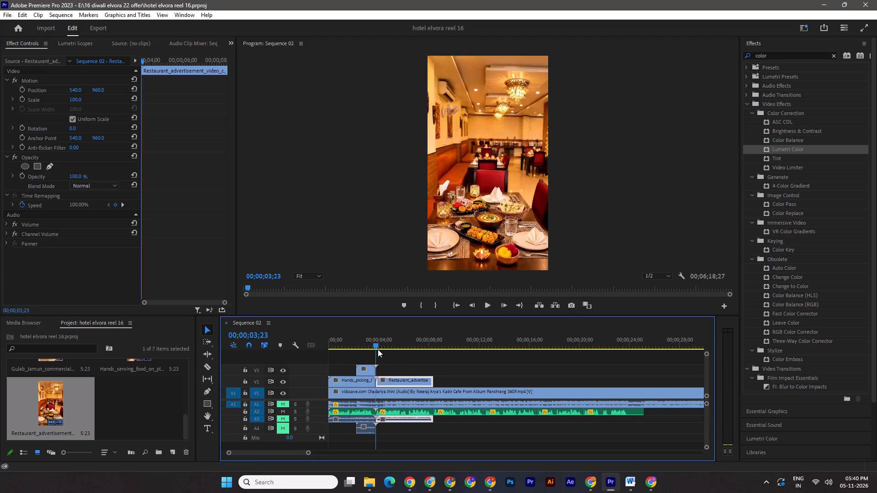
pyautogui.moveTo(378, 349); pyautogui.dragTo(430, 350)
pyautogui.hotkey('ctrl', 's')
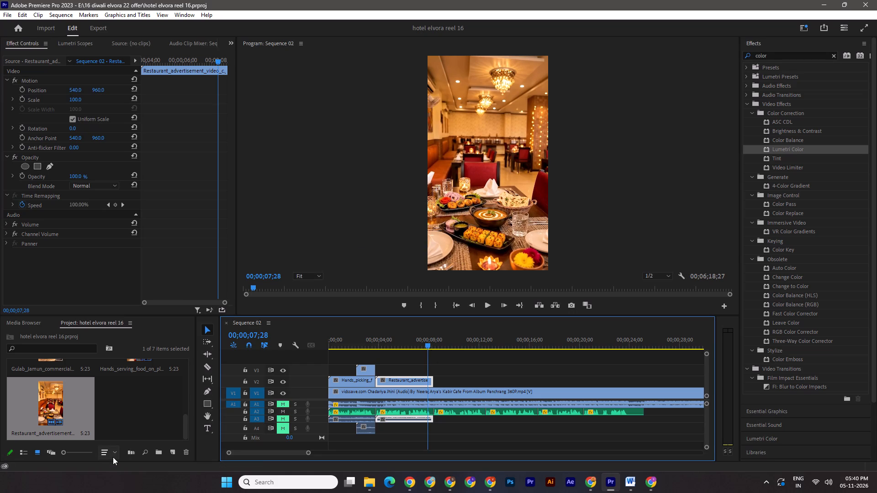
pyautogui.moveTo(430, 342); pyautogui.dragTo(385, 342)
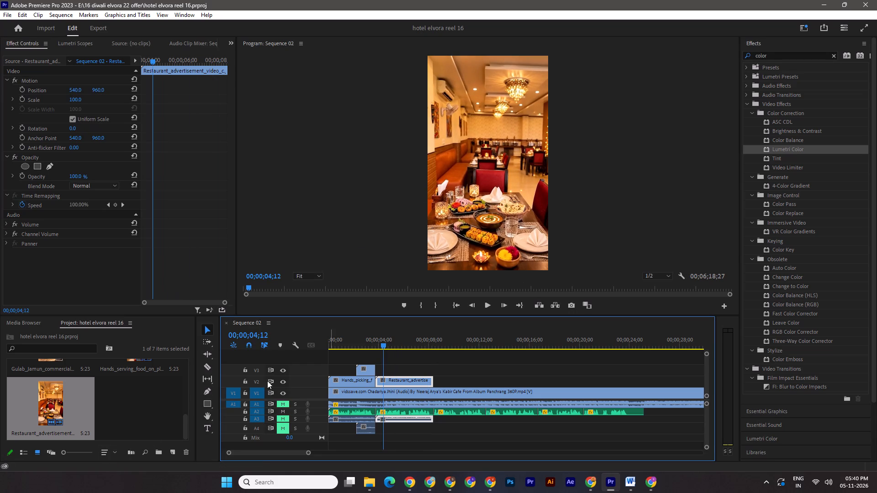
pyautogui.click(338, 357)
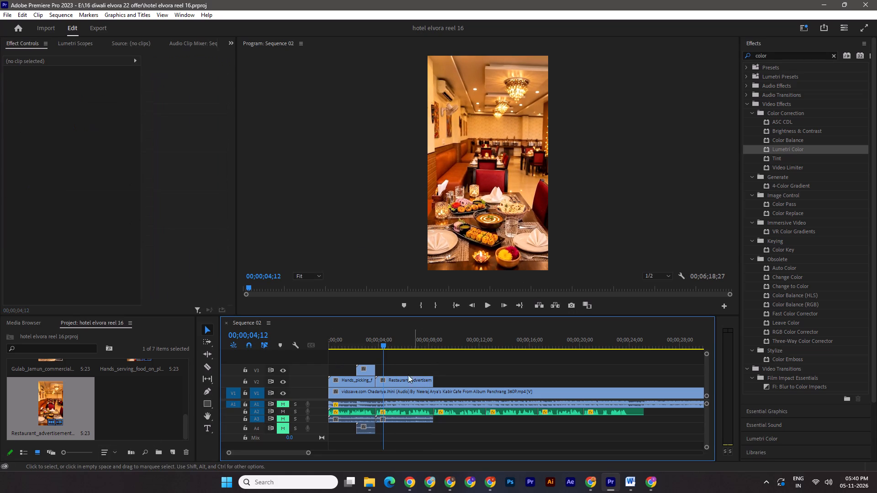
pyautogui.moveTo(381, 343); pyautogui.dragTo(411, 347)
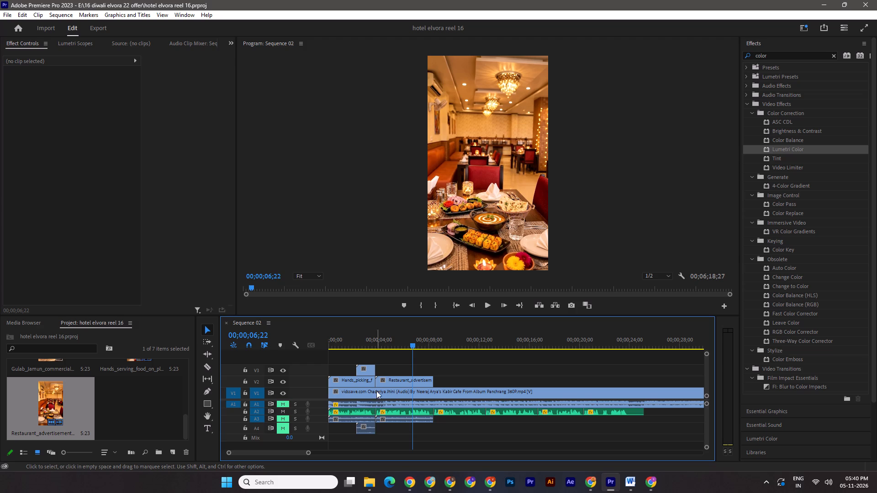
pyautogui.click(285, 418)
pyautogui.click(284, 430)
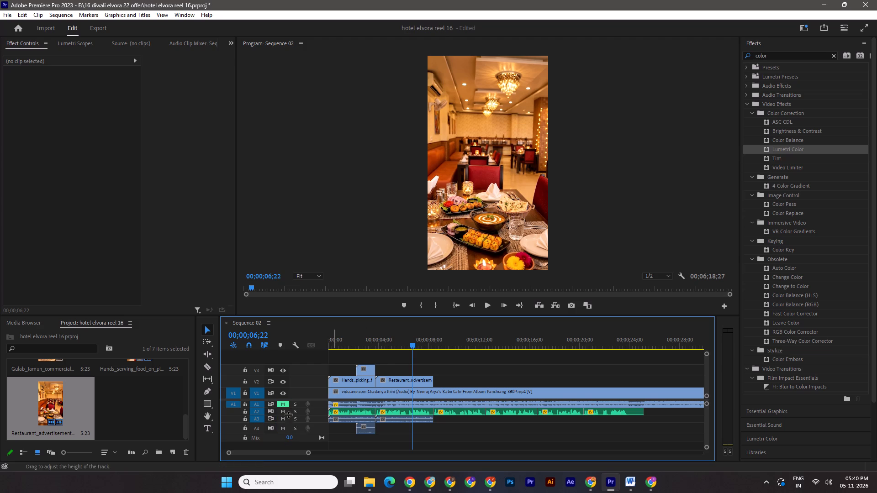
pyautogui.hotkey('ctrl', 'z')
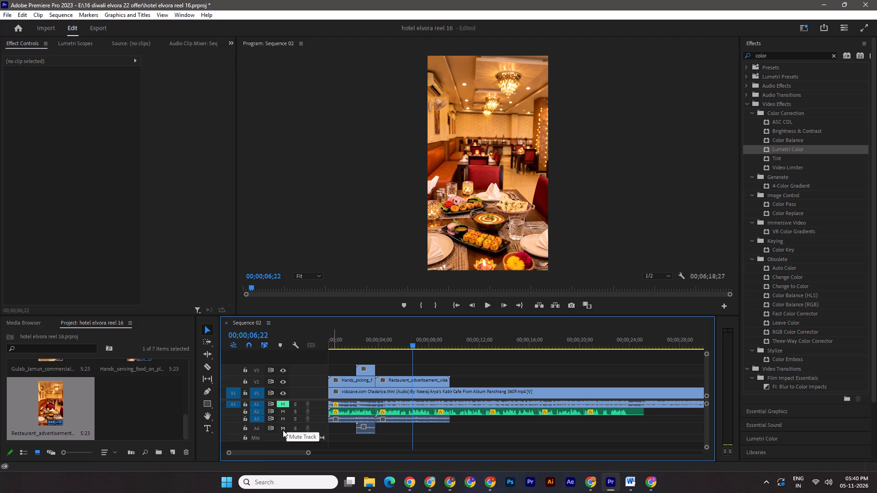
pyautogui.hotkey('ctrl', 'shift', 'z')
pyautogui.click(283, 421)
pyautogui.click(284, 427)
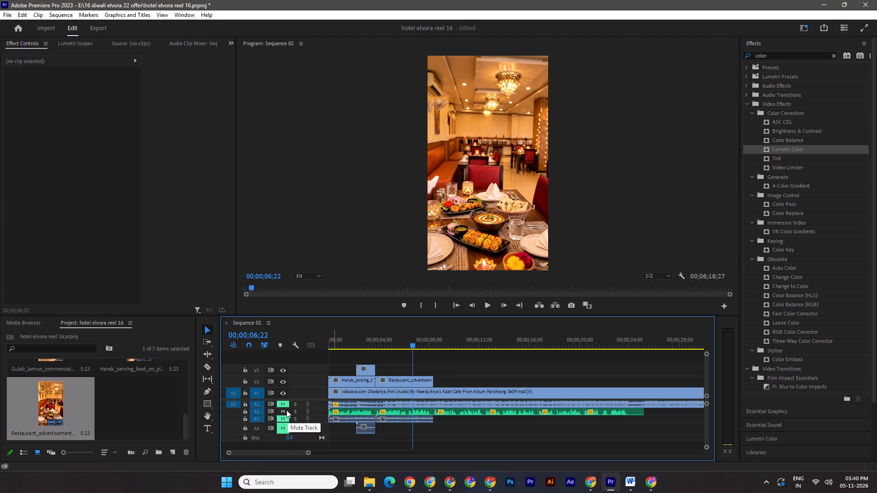
# Listen to the A1 music from the start with the A2 voiceover muted, and restore the A1 mute and the voiceover.
pyautogui.click(285, 402)
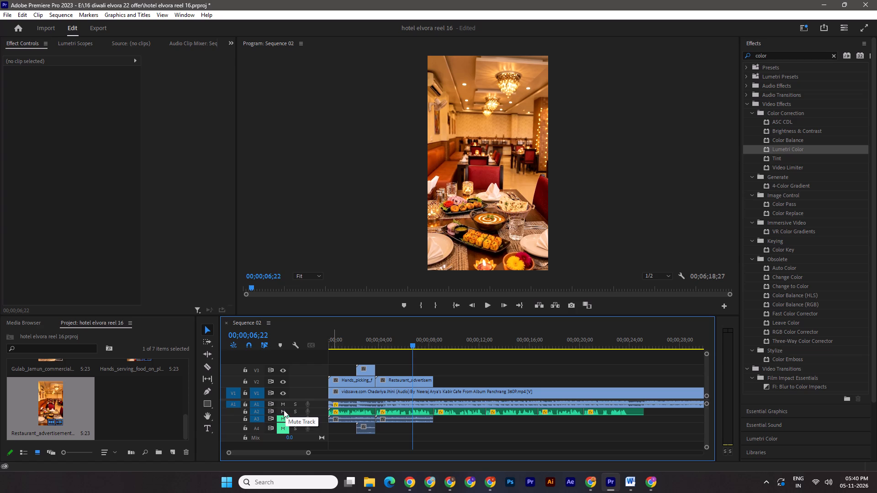
pyautogui.click(284, 410)
pyautogui.moveTo(406, 348); pyautogui.dragTo(287, 351)
pyautogui.press('space')
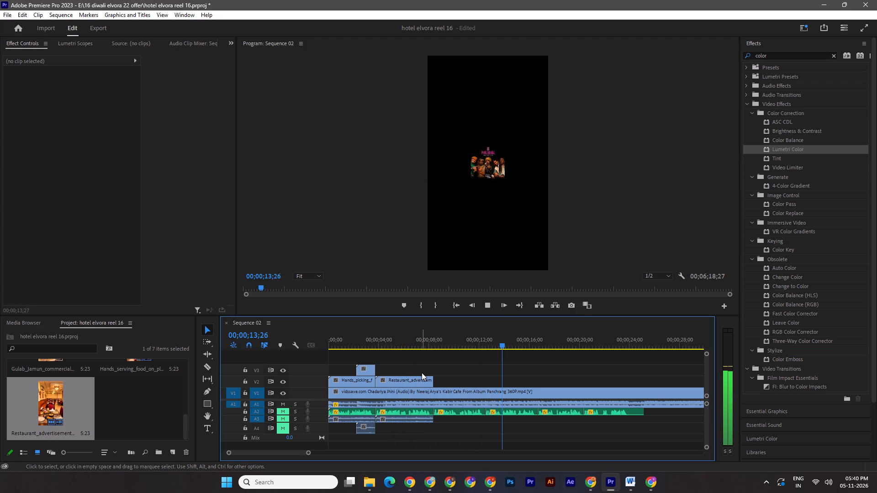
pyautogui.press('space')
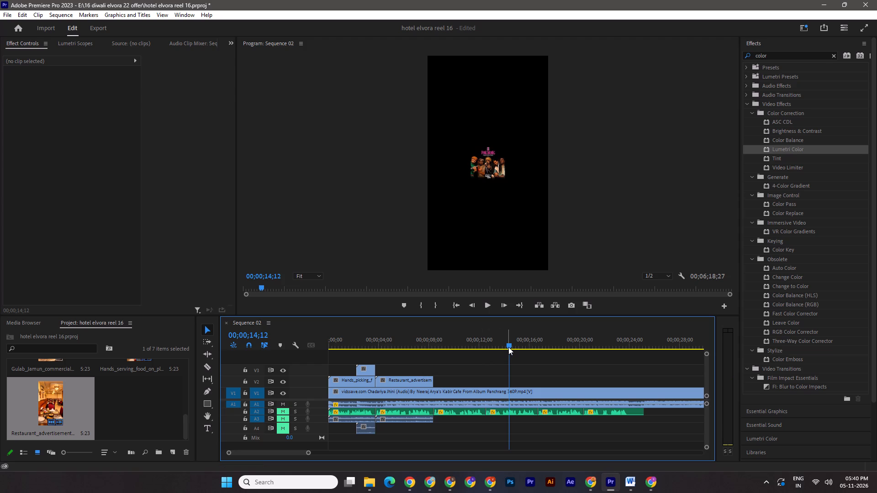
pyautogui.moveTo(508, 347); pyautogui.dragTo(500, 347)
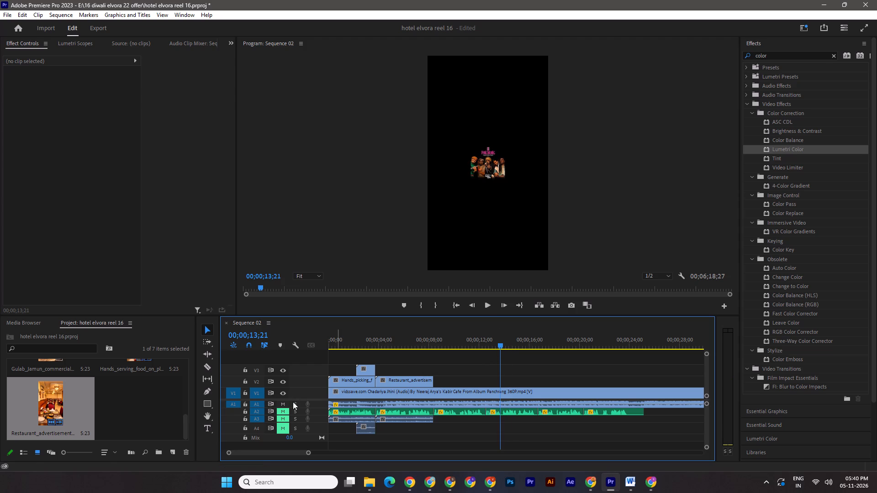
pyautogui.click(281, 406)
pyautogui.click(286, 410)
# Save the project and replay the opening clips from the start with the voiceover.
pyautogui.moveTo(362, 344); pyautogui.dragTo(321, 344)
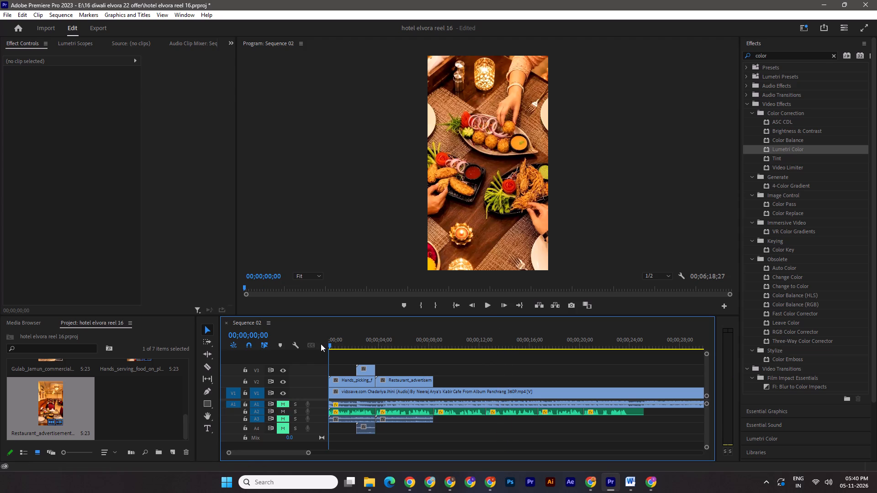
pyautogui.hotkey('ctrl', 's')
pyautogui.press('space')
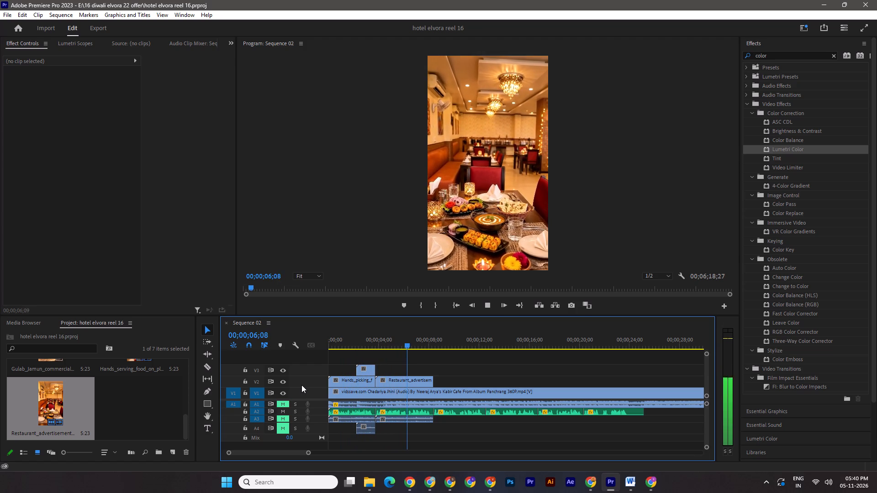
pyautogui.press('space')
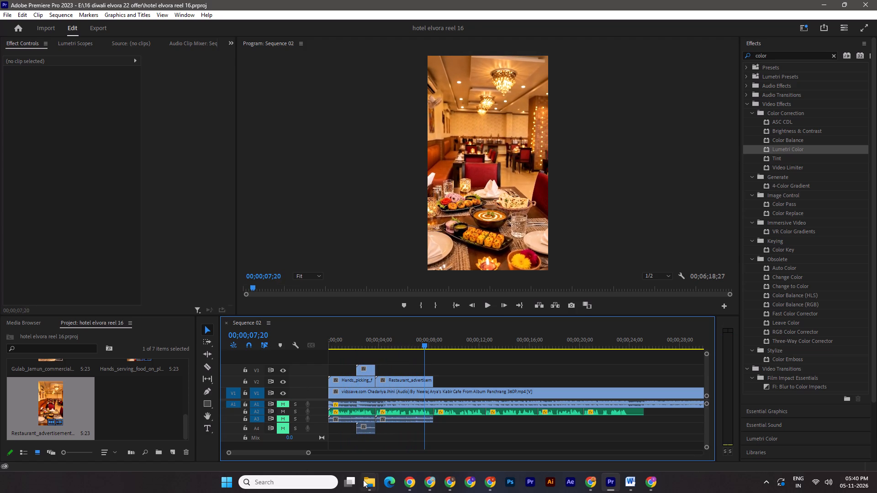
# Preview the Restaurant_advertisement source video from the project folder in VLC and close the player.
pyautogui.click(370, 486)
pyautogui.click(526, 436)
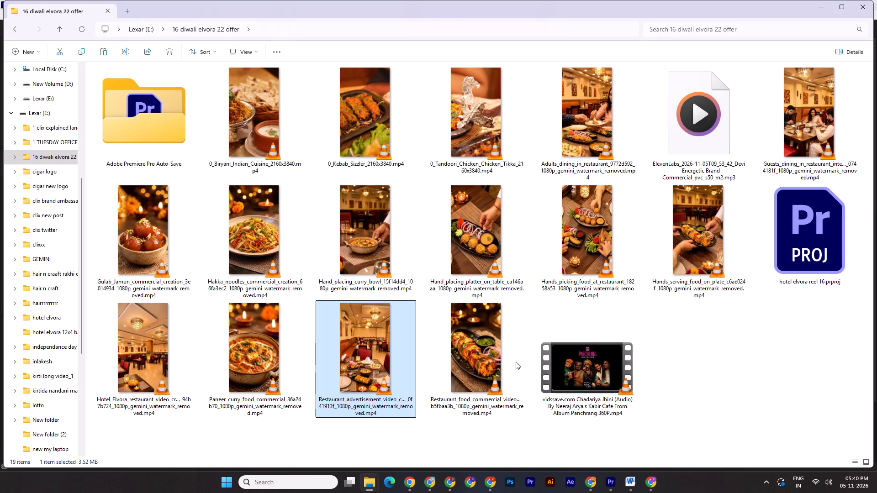
pyautogui.click(380, 362)
pyautogui.moveTo(380, 362); pyautogui.dragTo(373, 354)
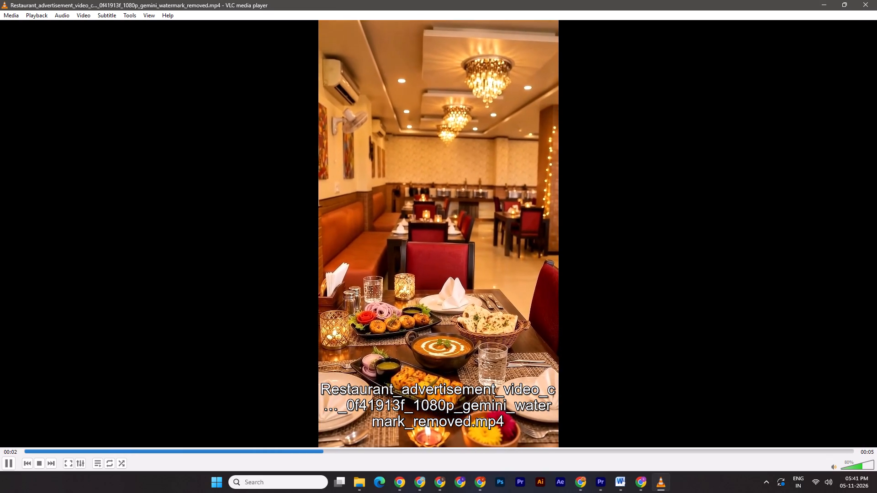
pyautogui.click(866, 5)
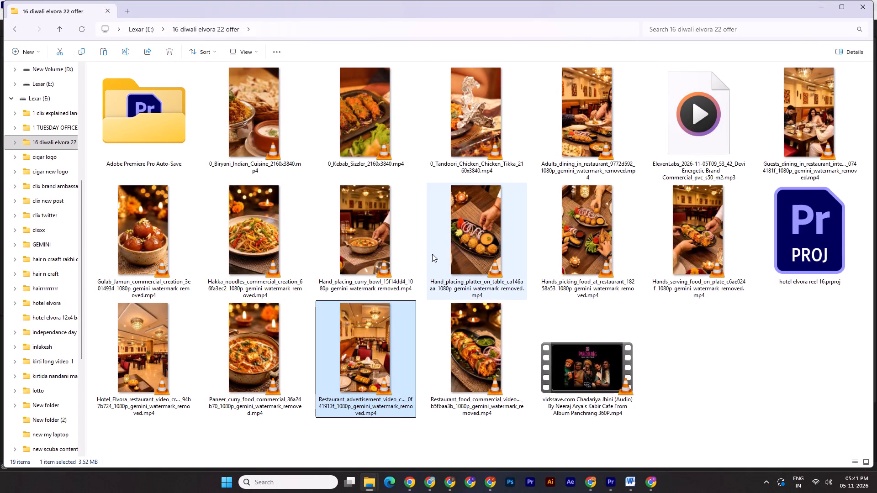
# Preview the Hands_picking_food_at_restaurant source video from the project folder in VLC and close the player.
pyautogui.doubleClick(590, 237)
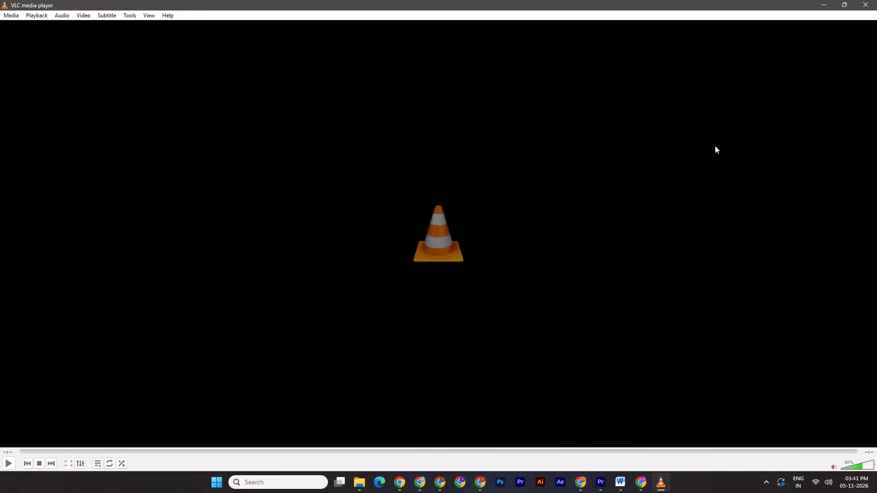
pyautogui.click(859, 0)
pyautogui.doubleClick(563, 223)
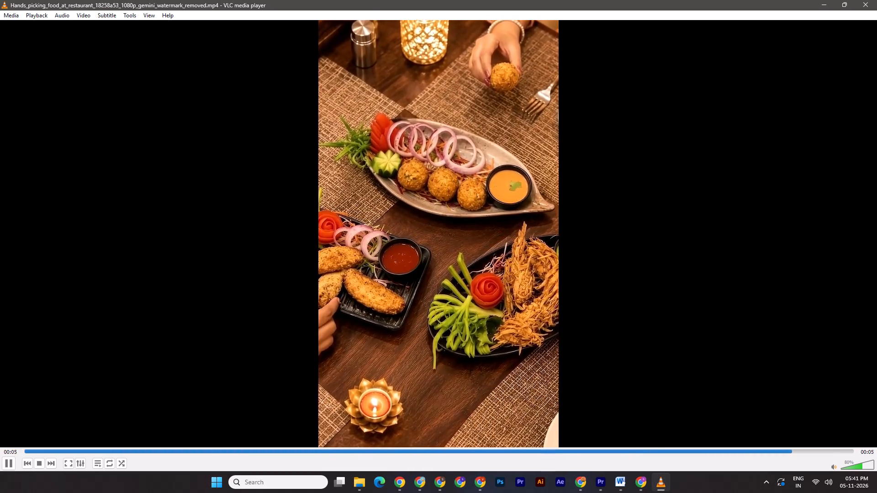
pyautogui.click(875, 0)
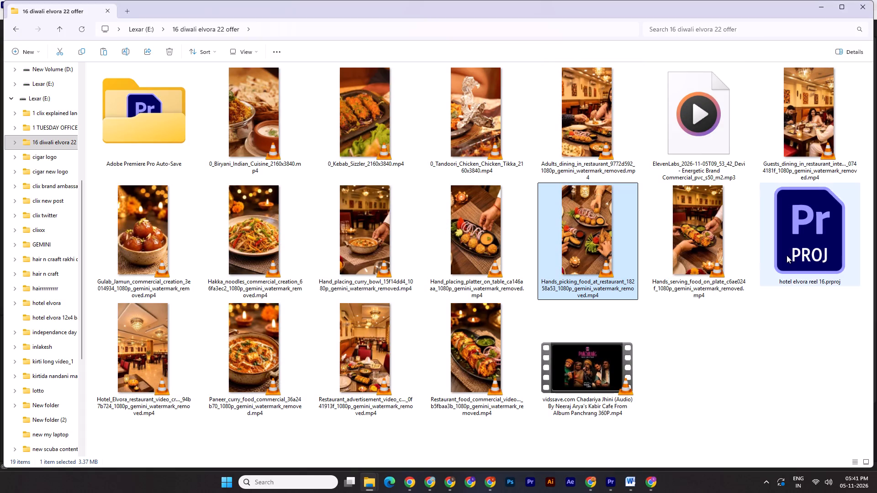
# Switch back to Premiere Pro and play Sequence 02 from the start into the Restaurant_advertisement clip.
pyautogui.click(611, 486)
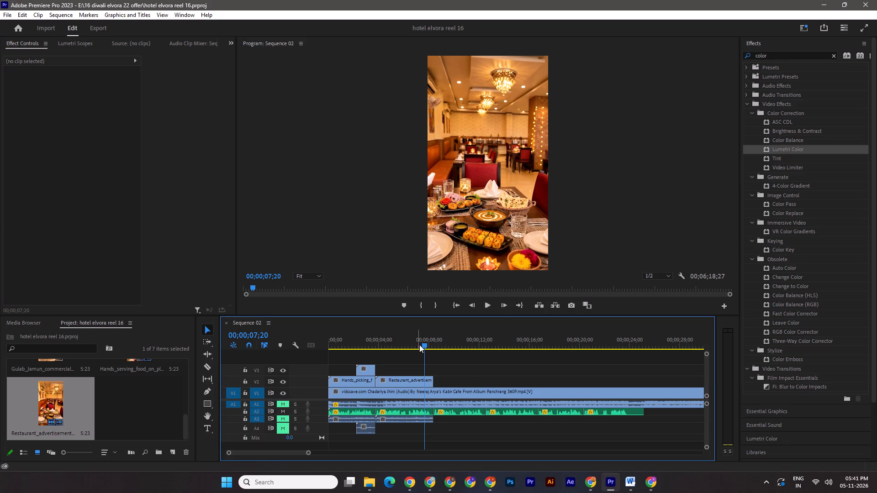
pyautogui.moveTo(430, 341); pyautogui.dragTo(314, 348)
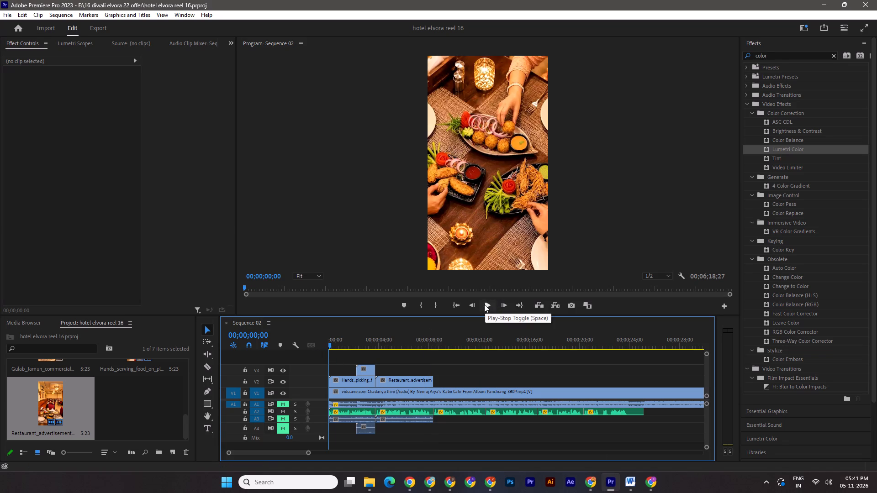
pyautogui.click(485, 303)
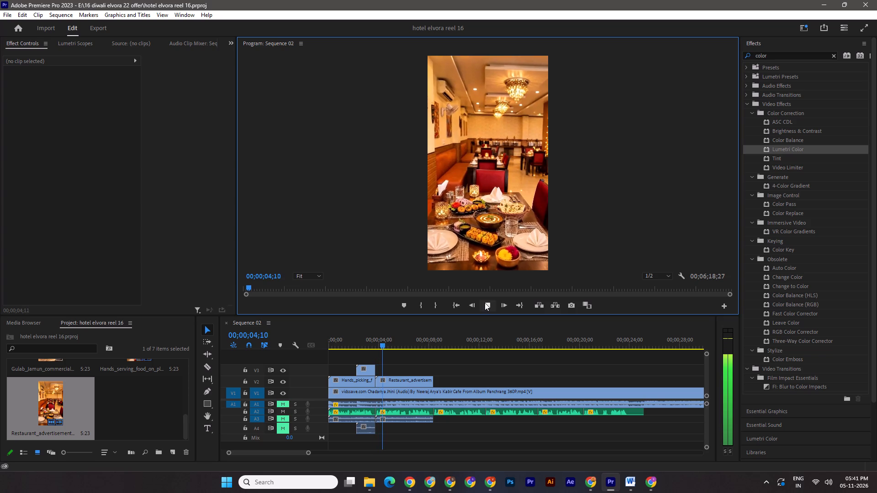
pyautogui.click(485, 303)
# Check the Bluetooth audio device connection in the Windows quick settings and close them.
pyautogui.click(829, 483)
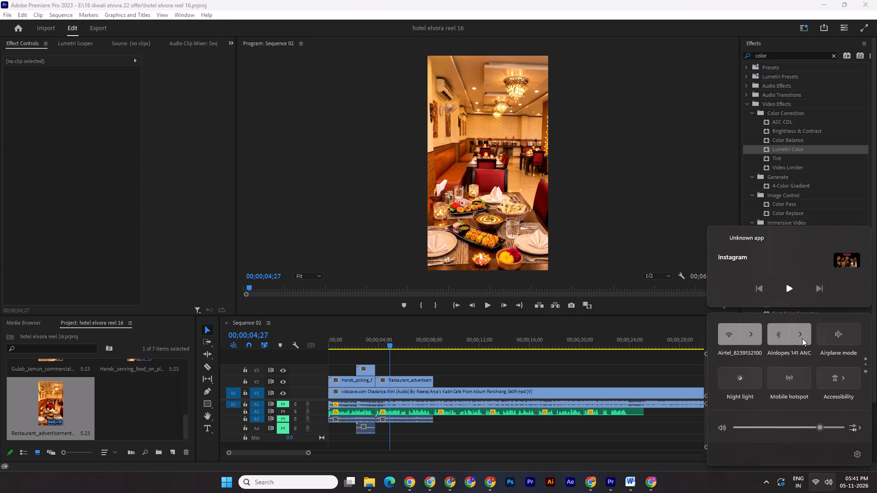
pyautogui.click(801, 336)
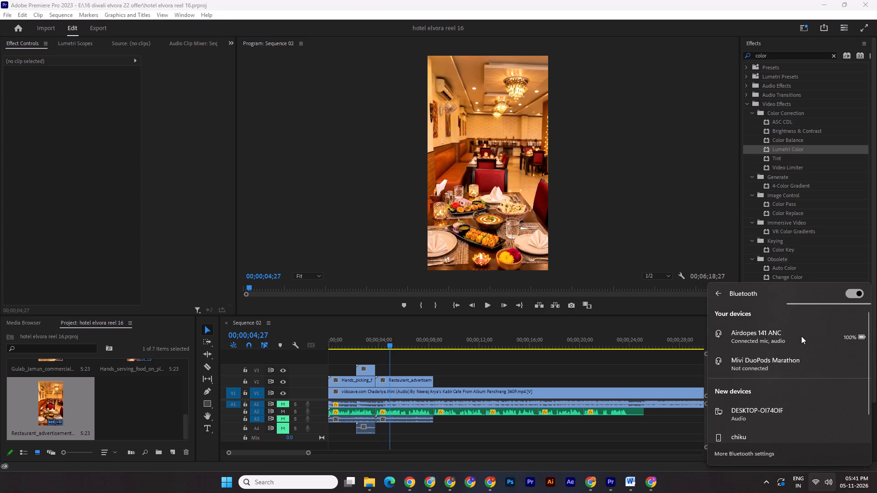
pyautogui.click(688, 248)
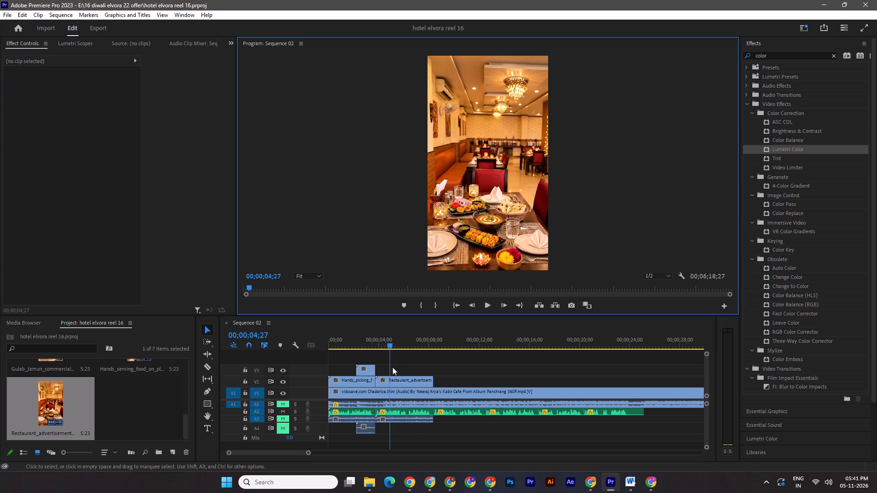
# Scrub through the opening clips, examining the start of the Hands_picking_food clip, and save the project.
pyautogui.moveTo(391, 346); pyautogui.dragTo(333, 350)
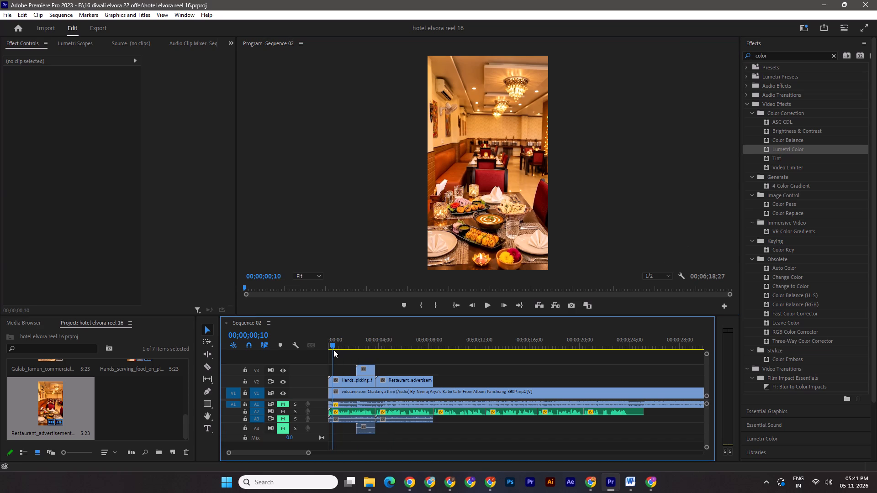
pyautogui.moveTo(333, 350); pyautogui.dragTo(341, 347)
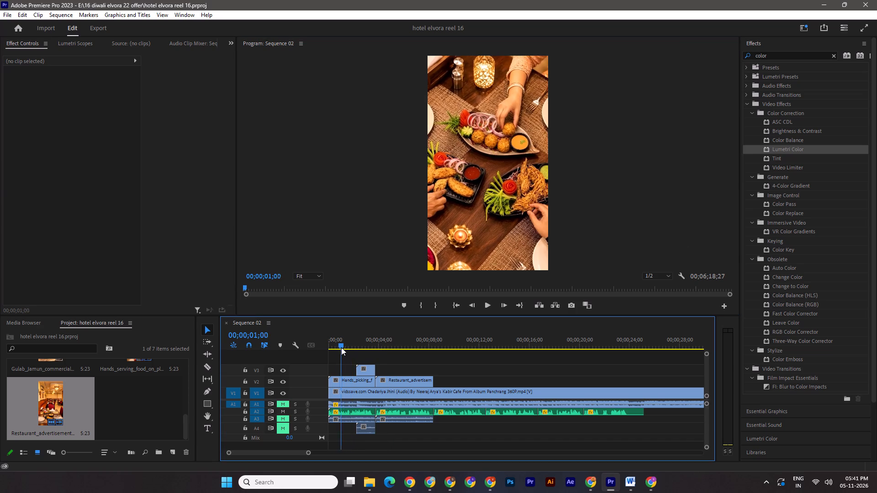
pyautogui.moveTo(341, 347); pyautogui.dragTo(338, 346)
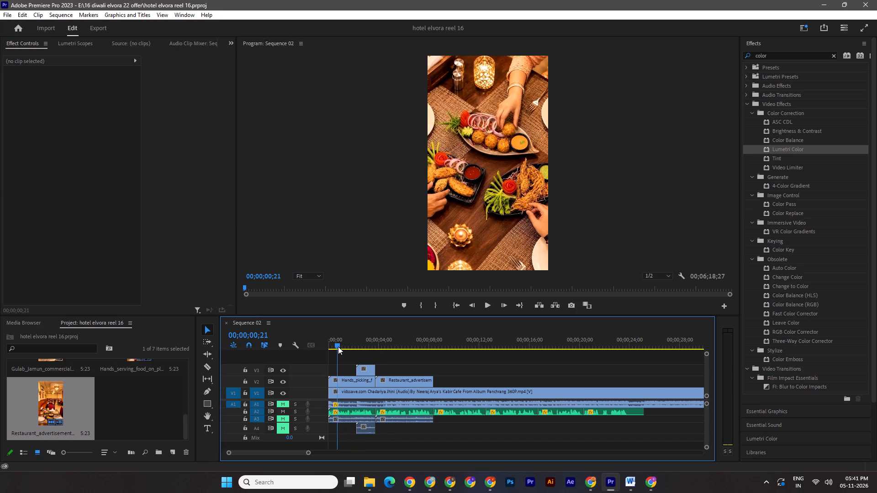
pyautogui.moveTo(338, 346); pyautogui.dragTo(340, 347)
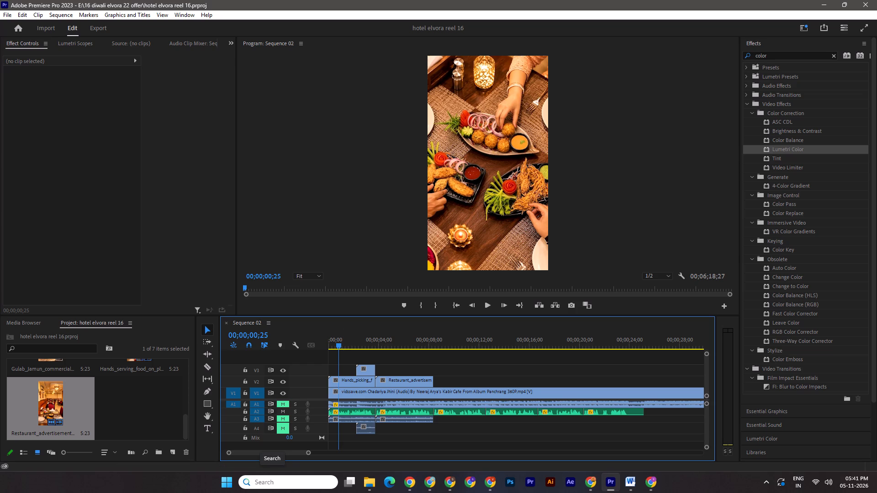
pyautogui.hotkey('ctrl', 's')
pyautogui.moveTo(338, 344); pyautogui.dragTo(326, 345)
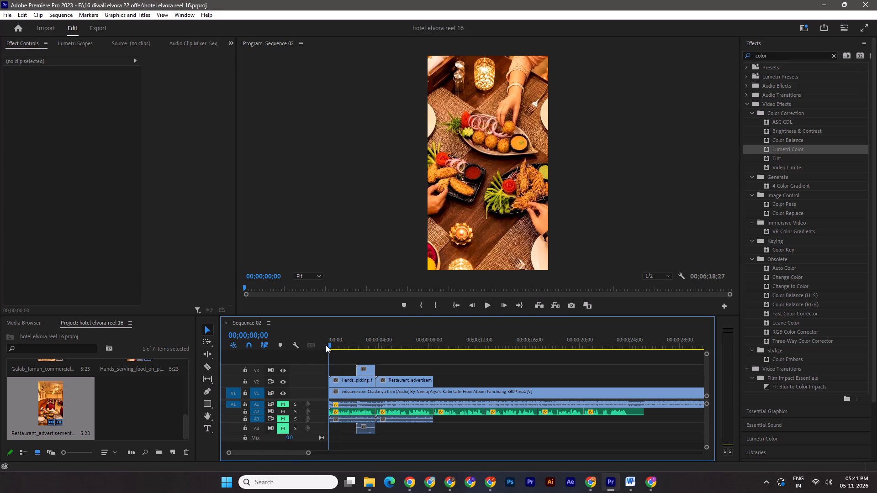
pyautogui.moveTo(326, 345); pyautogui.dragTo(349, 353)
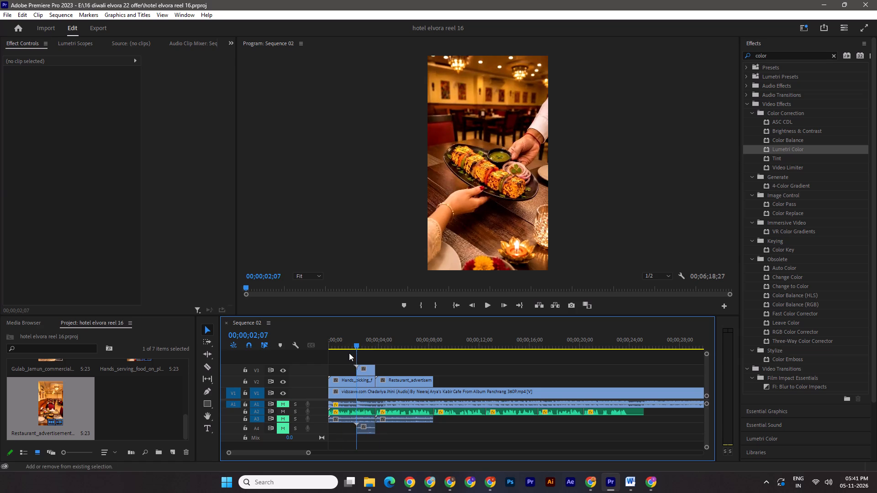
pyautogui.moveTo(349, 353); pyautogui.dragTo(414, 357)
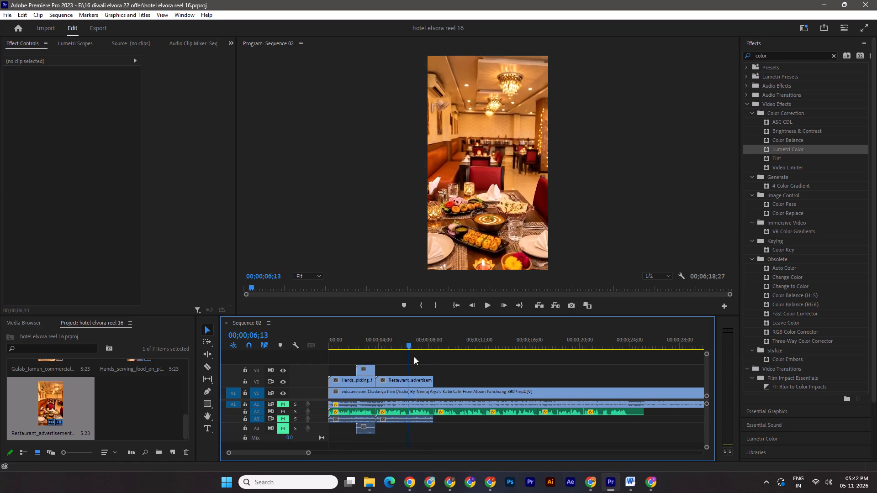
pyautogui.moveTo(414, 357); pyautogui.dragTo(333, 355)
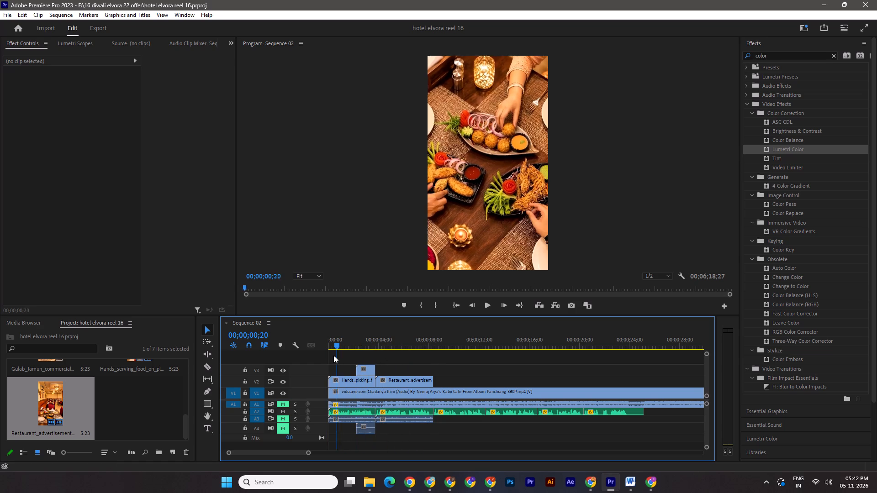
pyautogui.moveTo(333, 355); pyautogui.dragTo(337, 356)
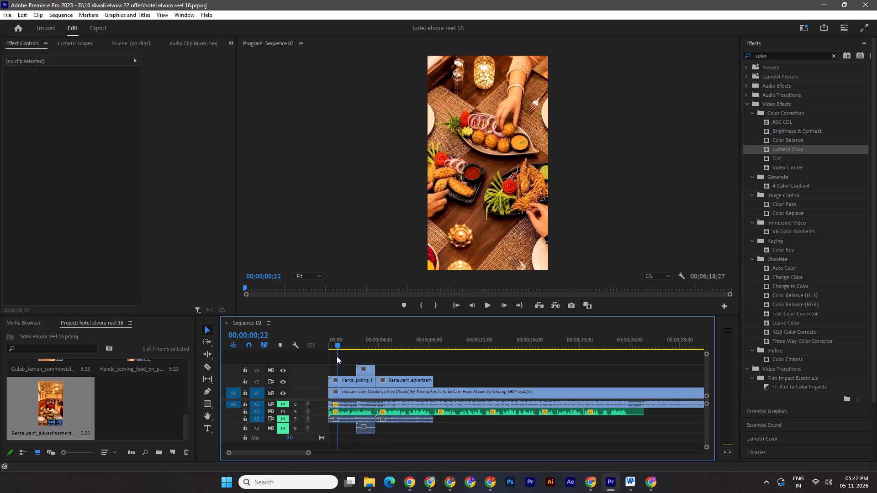
pyautogui.moveTo(337, 356); pyautogui.dragTo(333, 355)
pyautogui.hotkey('ctrl', 's')
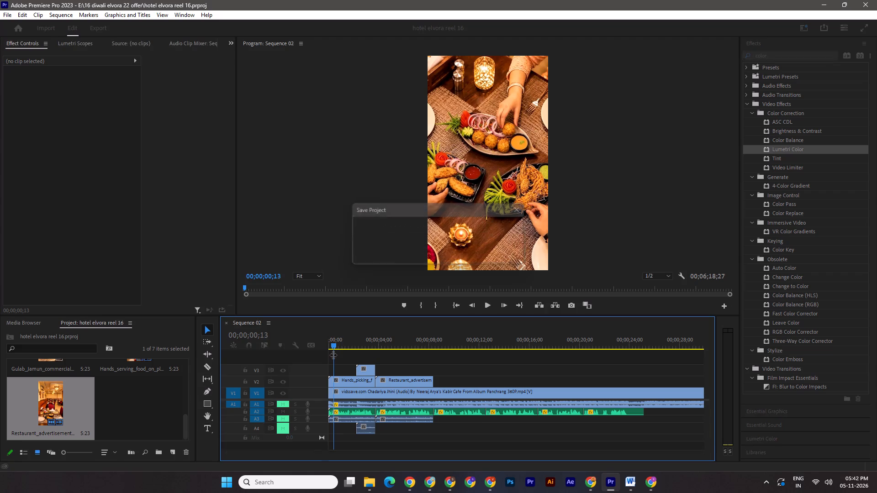
# Scrub back and forth across the three opening clips up to the end of the Restaurant_advertisement clip, and save the project.
pyautogui.moveTo(333, 344); pyautogui.dragTo(359, 346)
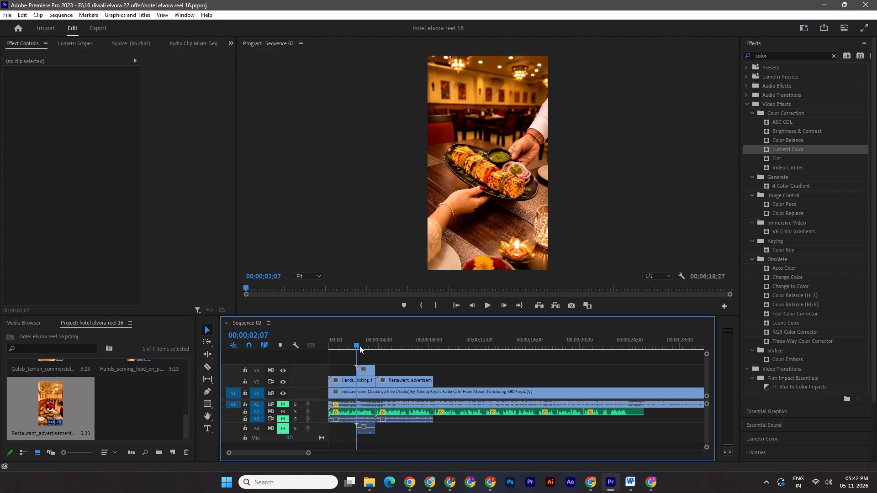
pyautogui.moveTo(359, 346); pyautogui.dragTo(365, 341)
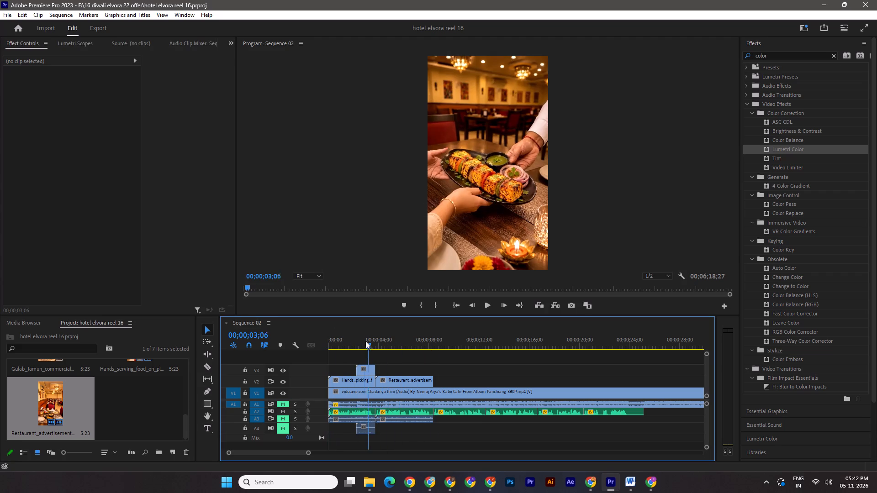
pyautogui.moveTo(365, 341); pyautogui.dragTo(408, 342)
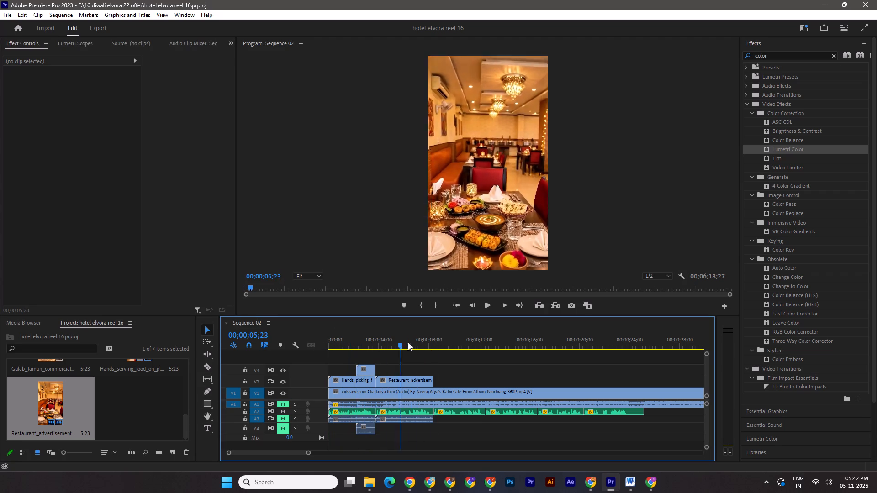
pyautogui.moveTo(408, 342); pyautogui.dragTo(312, 345)
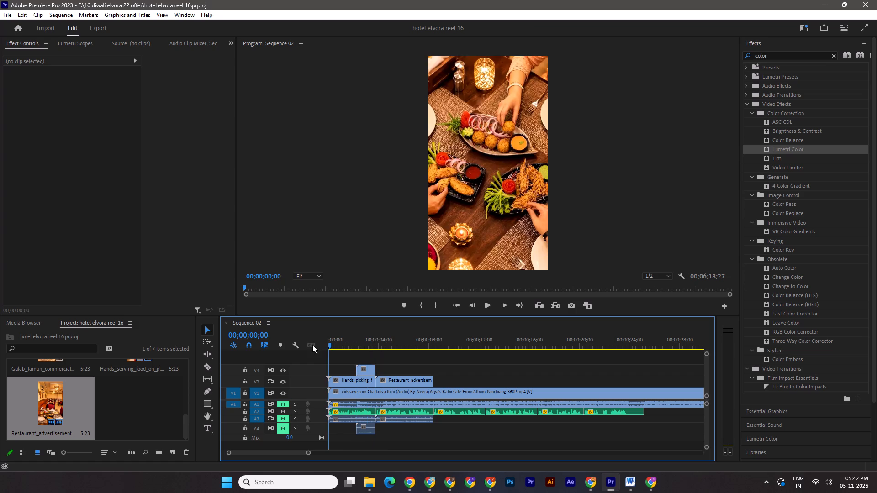
pyautogui.moveTo(312, 345); pyautogui.dragTo(428, 349)
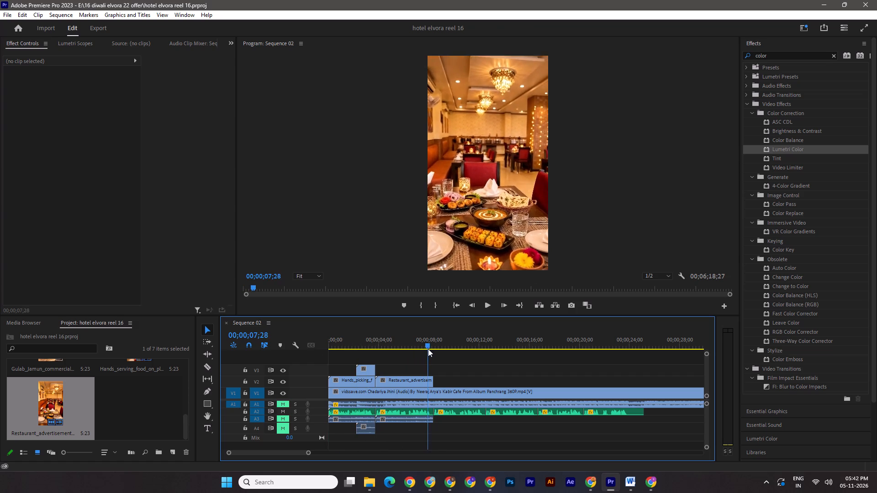
pyautogui.moveTo(428, 349); pyautogui.dragTo(343, 347)
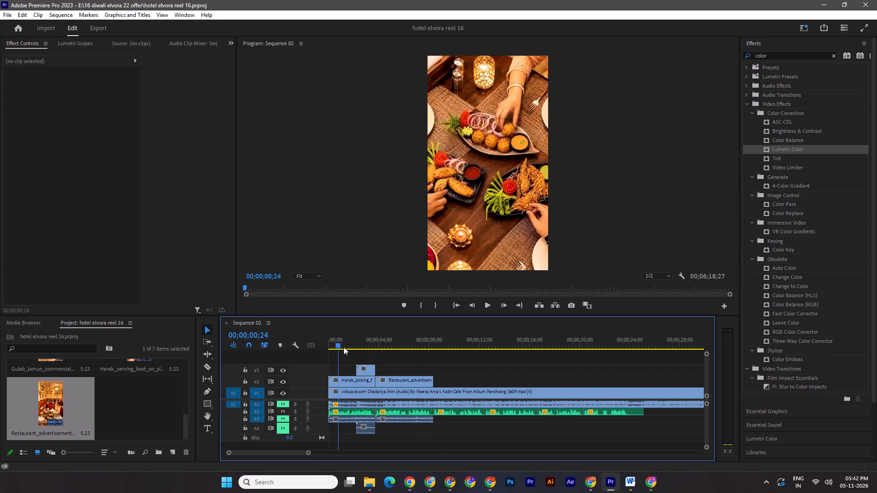
pyautogui.moveTo(343, 347); pyautogui.dragTo(432, 351)
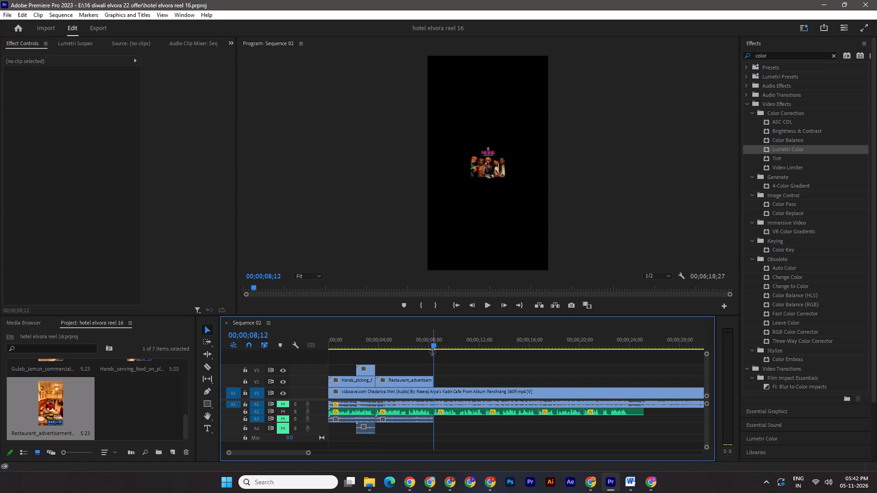
pyautogui.hotkey('ctrl', 's')
# Review the opening again from the start, examining the cut between the Hands_picking_food and Restaurant_advertisement clips and the latter's remaining footage.
pyautogui.moveTo(435, 342); pyautogui.dragTo(319, 342)
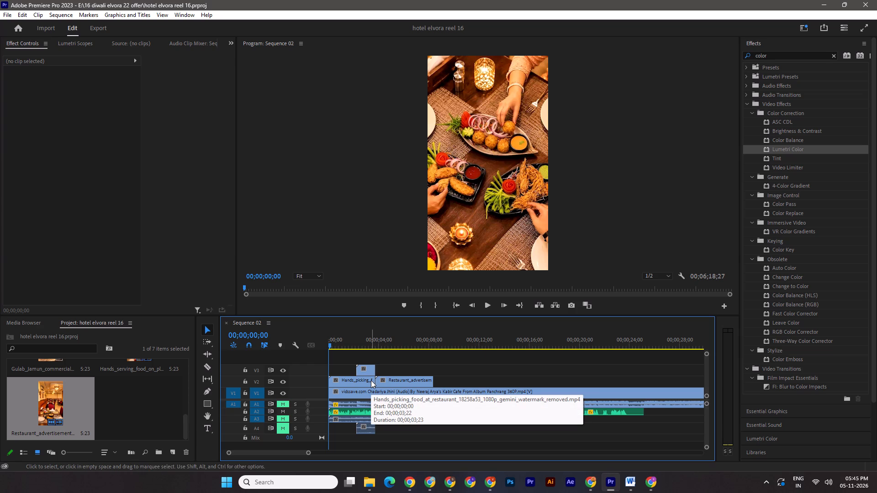
pyautogui.click(345, 347)
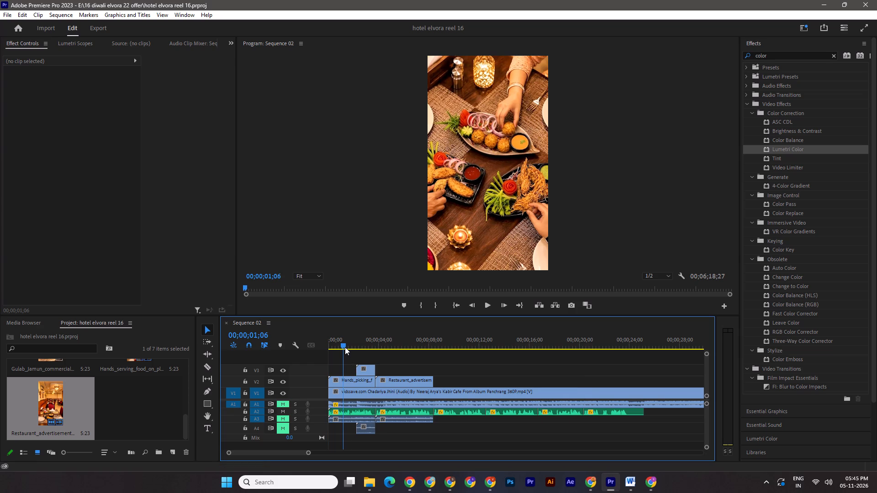
pyautogui.moveTo(342, 340); pyautogui.dragTo(312, 340)
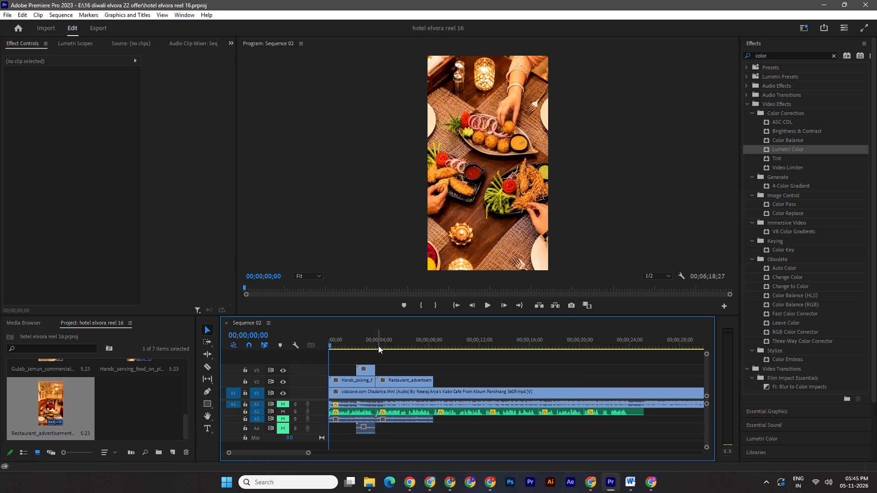
pyautogui.click(378, 346)
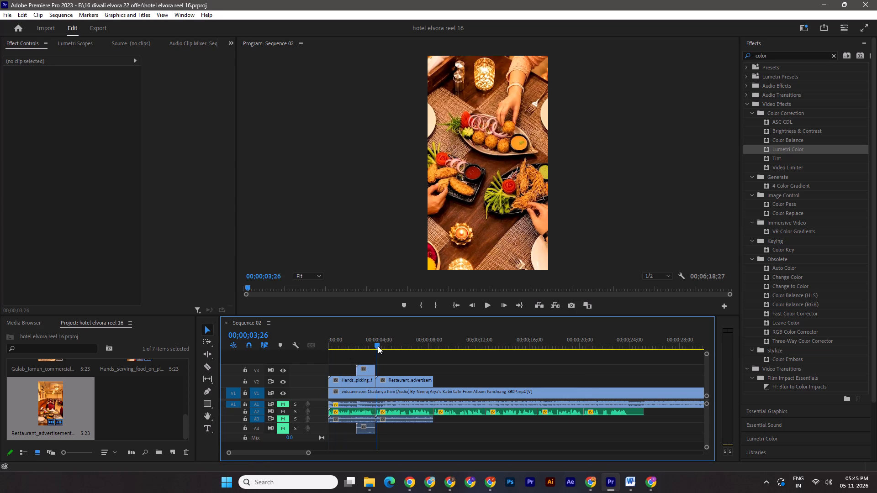
pyautogui.moveTo(378, 346); pyautogui.dragTo(305, 345)
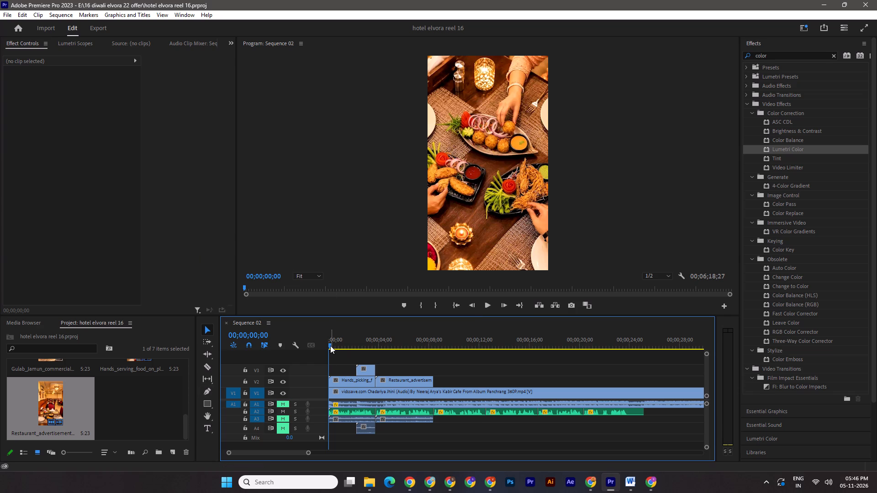
pyautogui.moveTo(327, 342); pyautogui.dragTo(361, 346)
pyautogui.moveTo(334, 345); pyautogui.dragTo(377, 353)
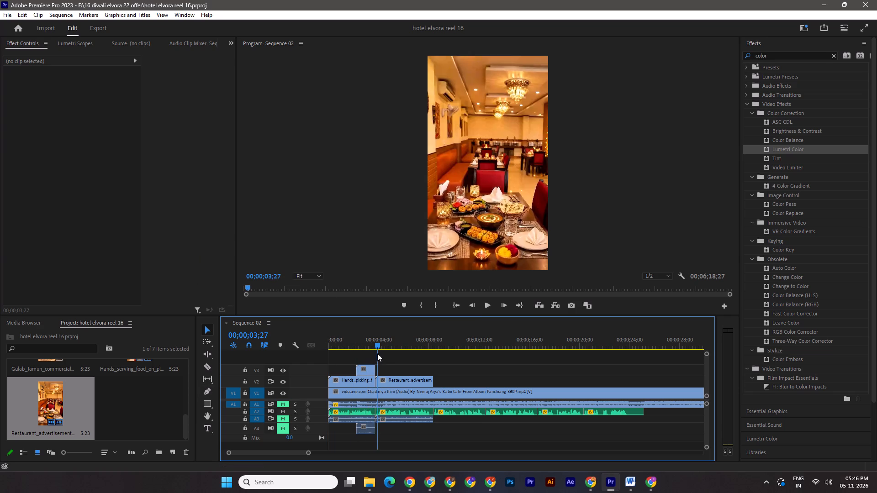
pyautogui.moveTo(377, 353); pyautogui.dragTo(392, 355)
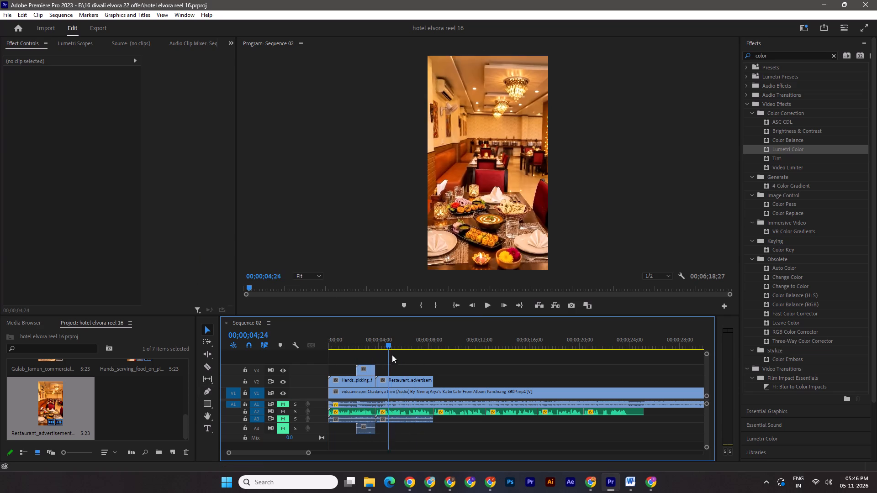
pyautogui.moveTo(392, 355); pyautogui.dragTo(415, 359)
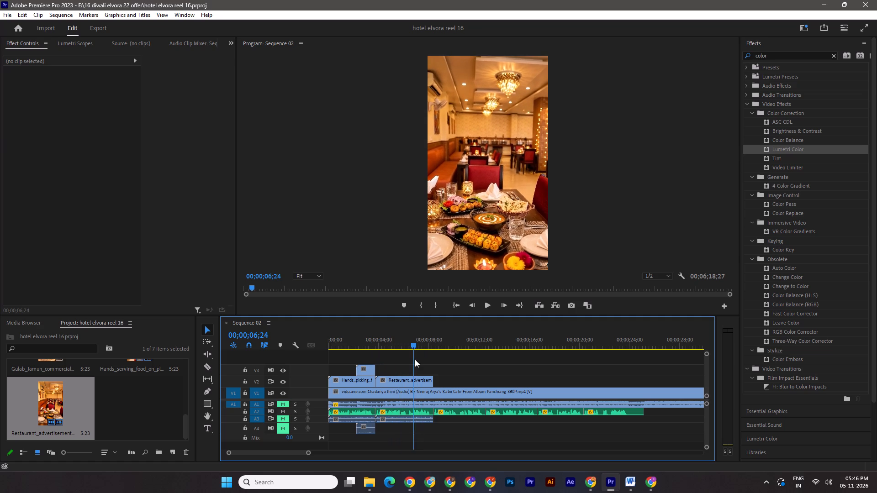
pyautogui.moveTo(415, 359); pyautogui.dragTo(427, 366)
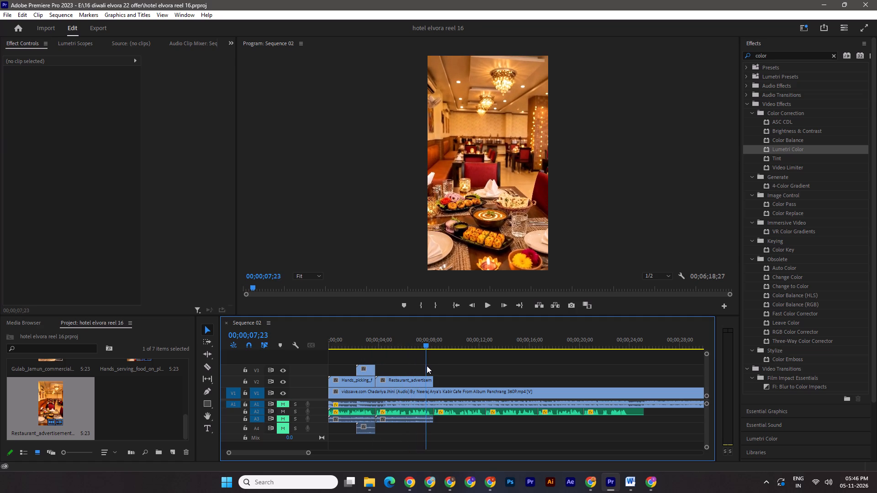
# Scrub back and forth over the opening clips, examining the short V3 clip and its cuts to the neighbouring V2 clips, and save the project.
pyautogui.moveTo(427, 366); pyautogui.dragTo(356, 358)
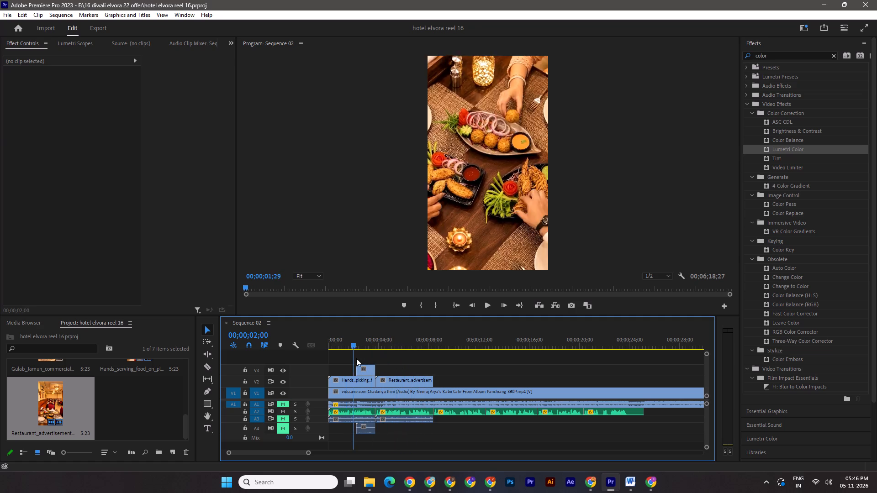
pyautogui.moveTo(356, 358); pyautogui.dragTo(426, 366)
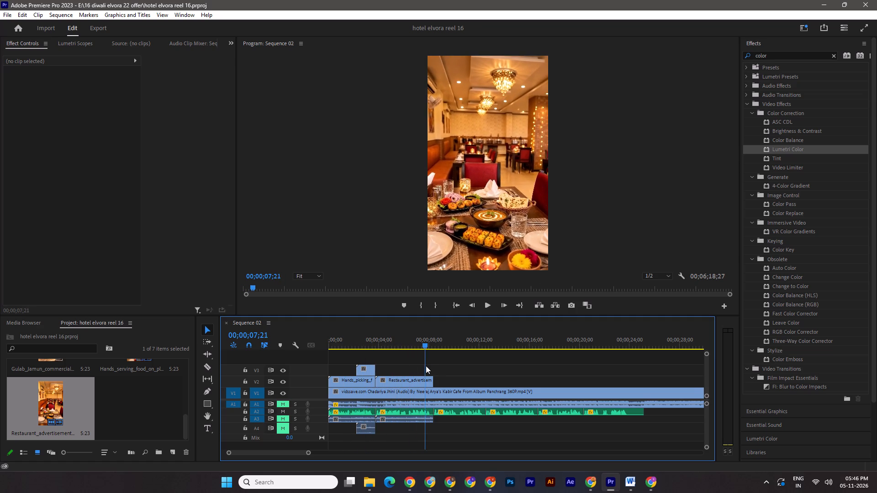
pyautogui.moveTo(426, 366); pyautogui.dragTo(367, 363)
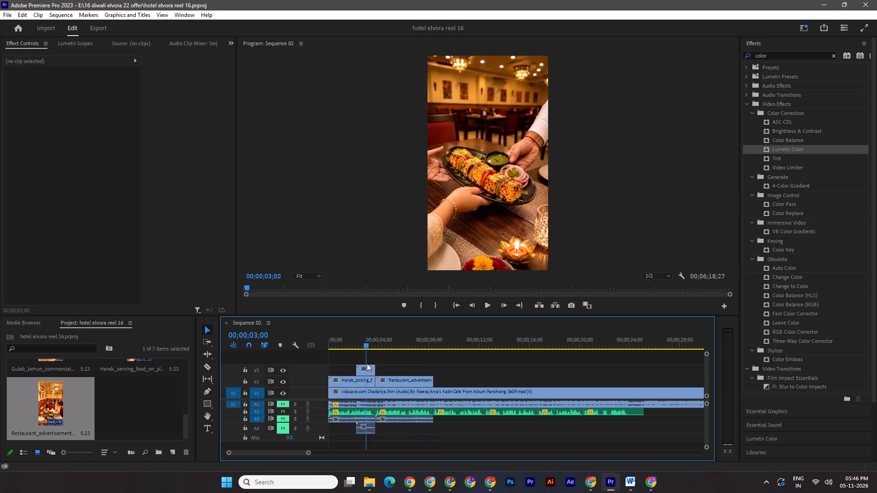
pyautogui.moveTo(367, 363); pyautogui.dragTo(376, 367)
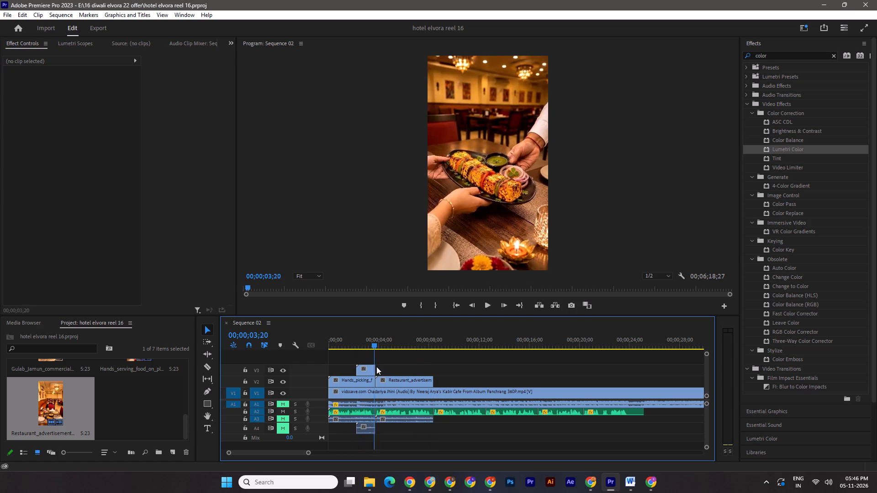
pyautogui.moveTo(376, 367); pyautogui.dragTo(399, 372)
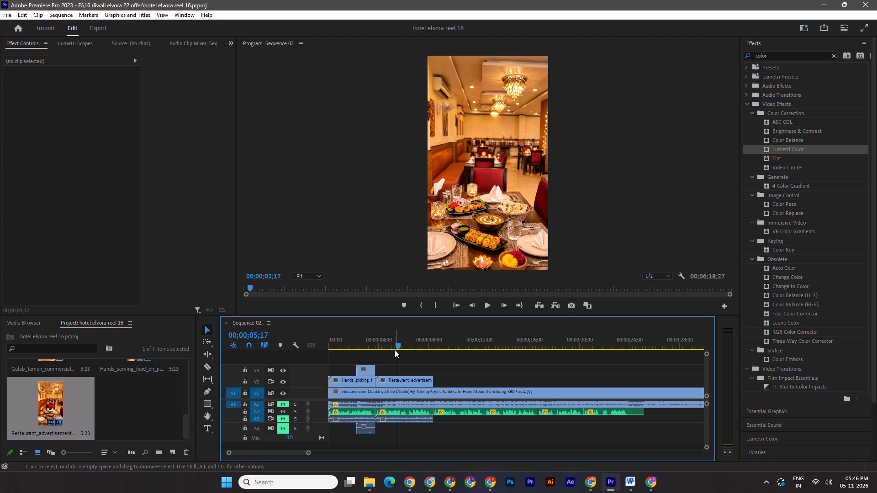
pyautogui.moveTo(399, 346); pyautogui.dragTo(349, 340)
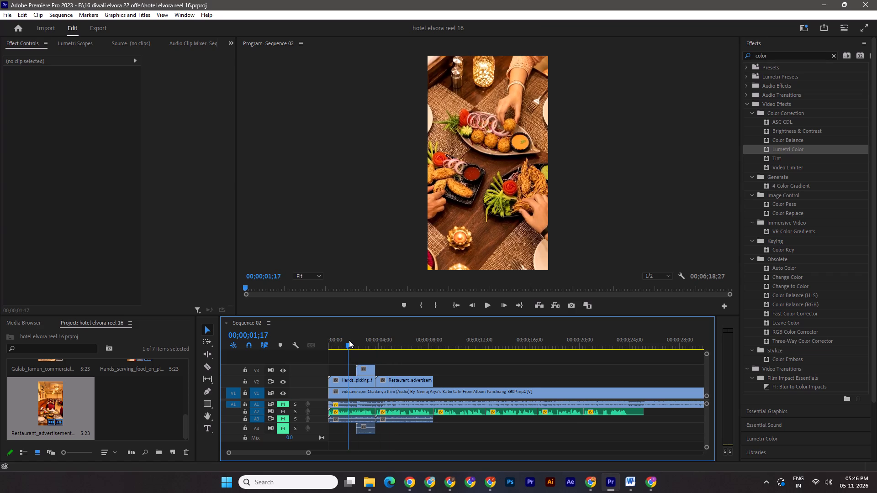
pyautogui.moveTo(349, 340); pyautogui.dragTo(393, 349)
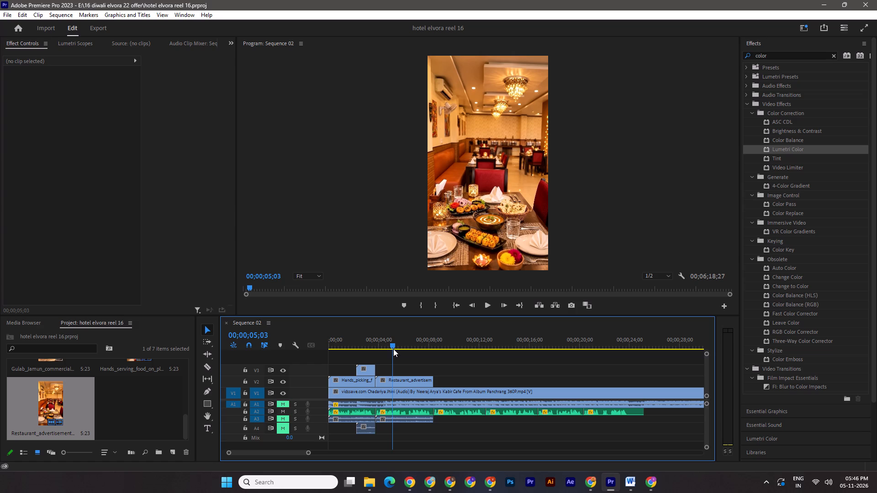
pyautogui.moveTo(393, 349); pyautogui.dragTo(361, 341)
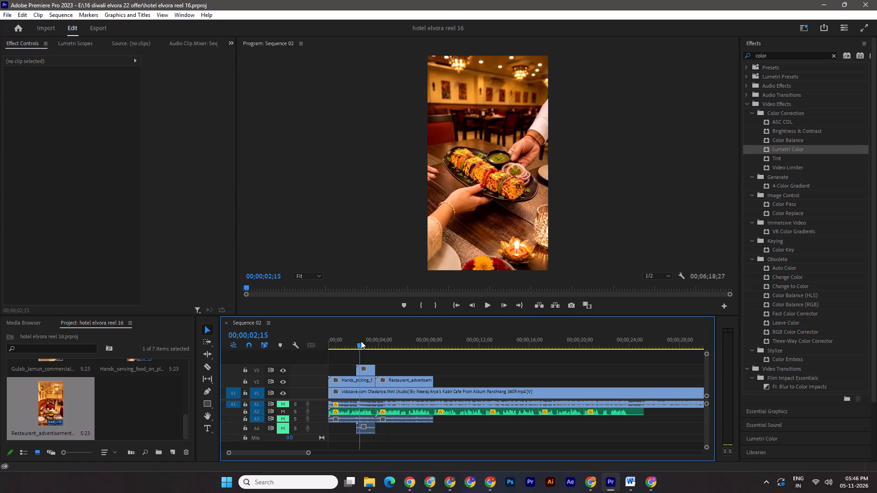
pyautogui.moveTo(361, 341); pyautogui.dragTo(357, 340)
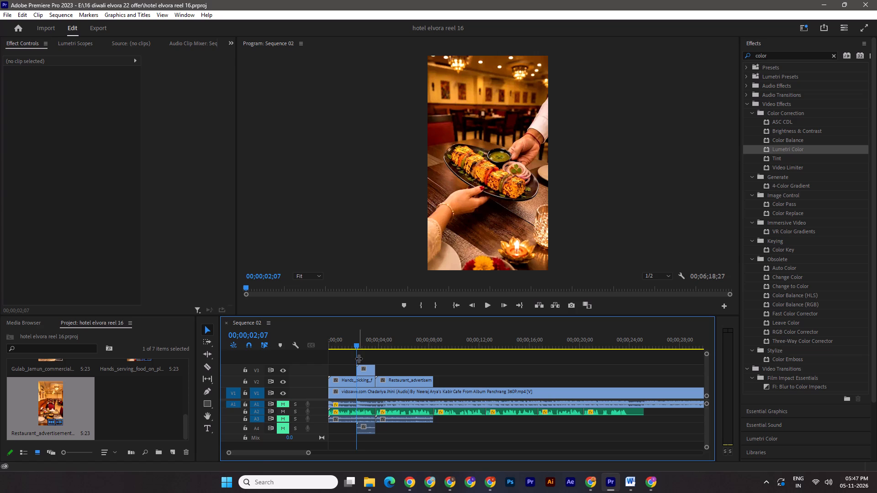
pyautogui.hotkey('ctrl', 's')
# Recheck the opening from the sequence start, examining both edges of the short V3 clip and the Restaurant_advertisement footage, and save the project.
pyautogui.moveTo(357, 346); pyautogui.dragTo(329, 345)
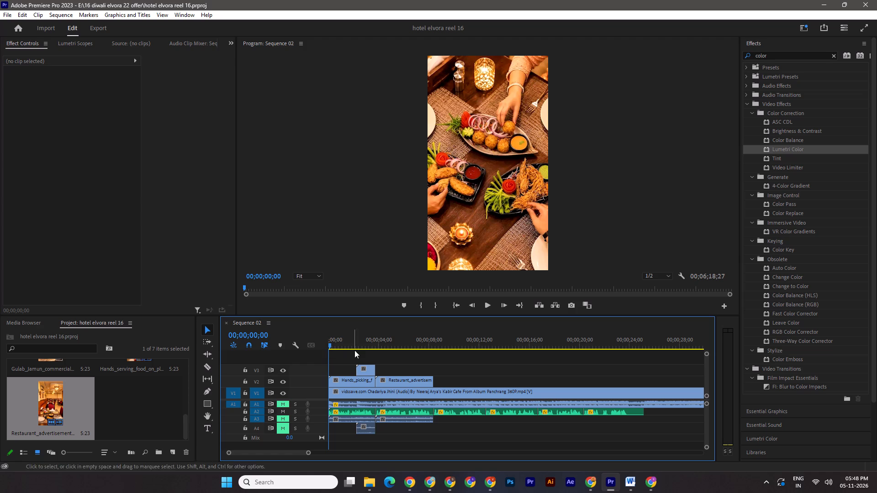
pyautogui.click(378, 348)
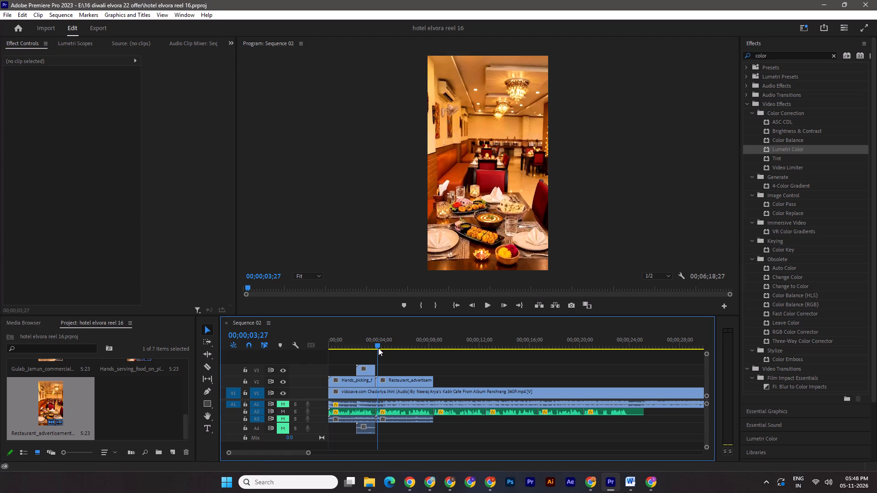
pyautogui.moveTo(375, 346); pyautogui.dragTo(374, 346)
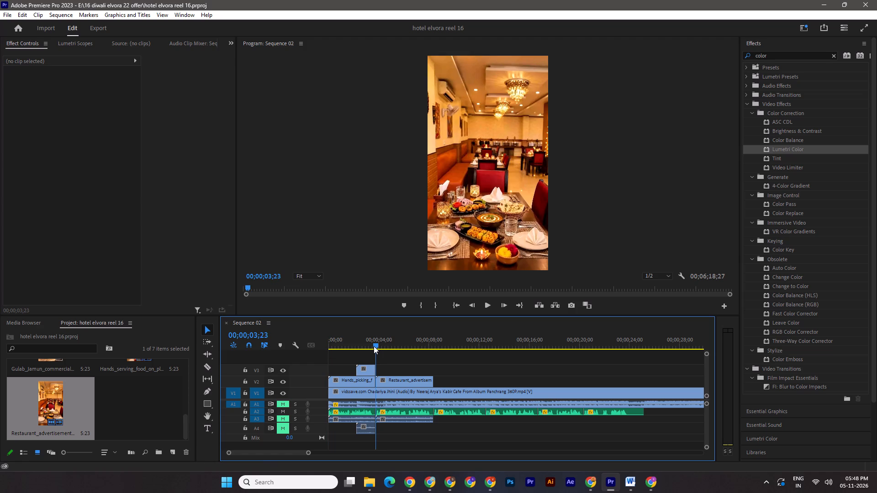
pyautogui.moveTo(374, 346); pyautogui.dragTo(370, 345)
pyautogui.moveTo(375, 345); pyautogui.dragTo(357, 346)
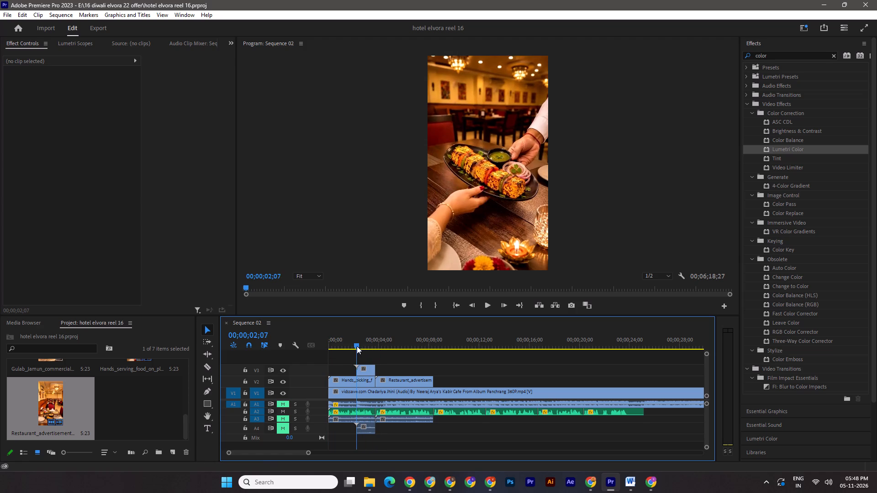
pyautogui.moveTo(357, 346); pyautogui.dragTo(422, 347)
pyautogui.hotkey('ctrl', 's')
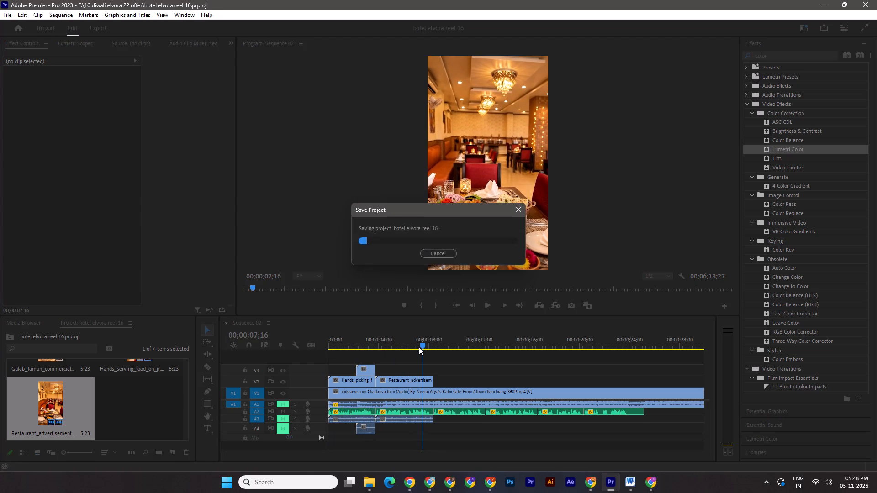
# Play the sequence from the start through the opening clips, stopping near the end of the Restaurant_advertisement clip.
pyautogui.moveTo(421, 347); pyautogui.dragTo(326, 353)
pyautogui.press('space')
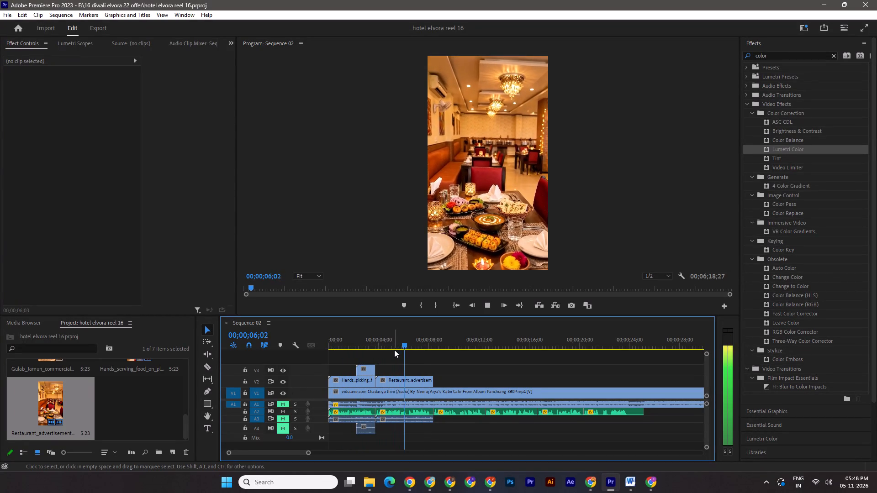
pyautogui.press('space')
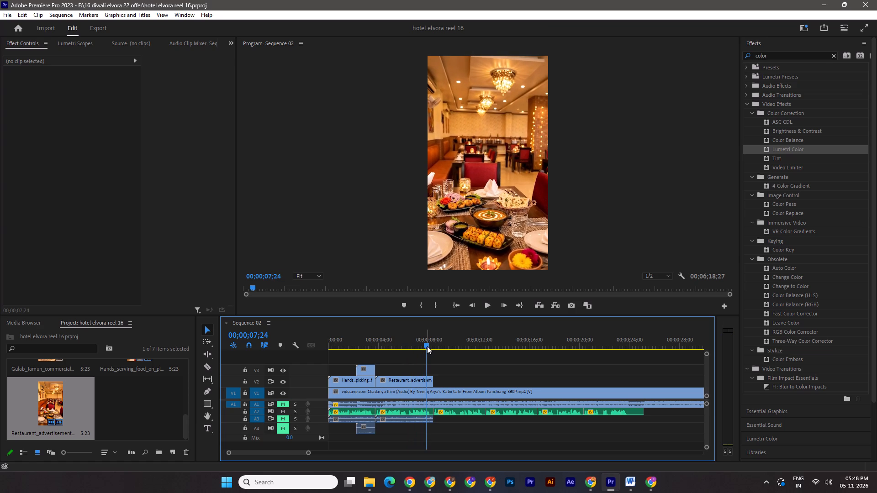
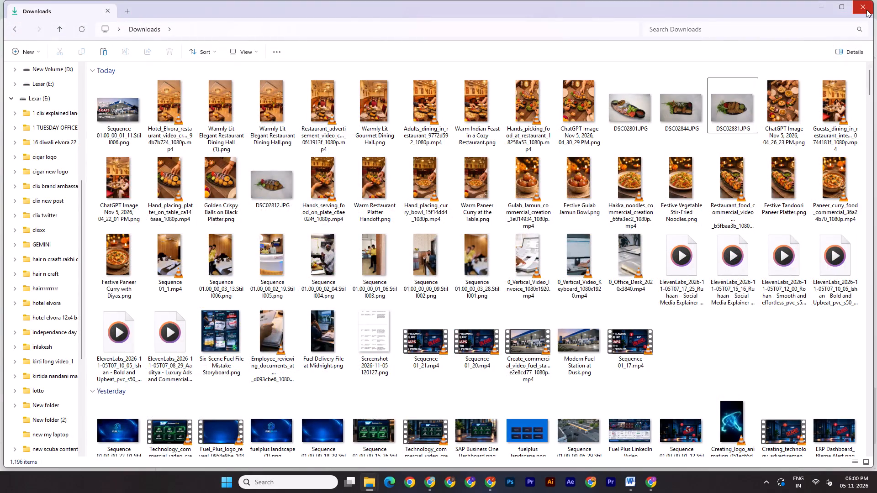
# Close all the open windows, including the Downloads folder, the Word document, the Chrome windows and the 2 reel folder.
pyautogui.click(865, 10)
pyautogui.click(867, 9)
pyautogui.click(873, 0)
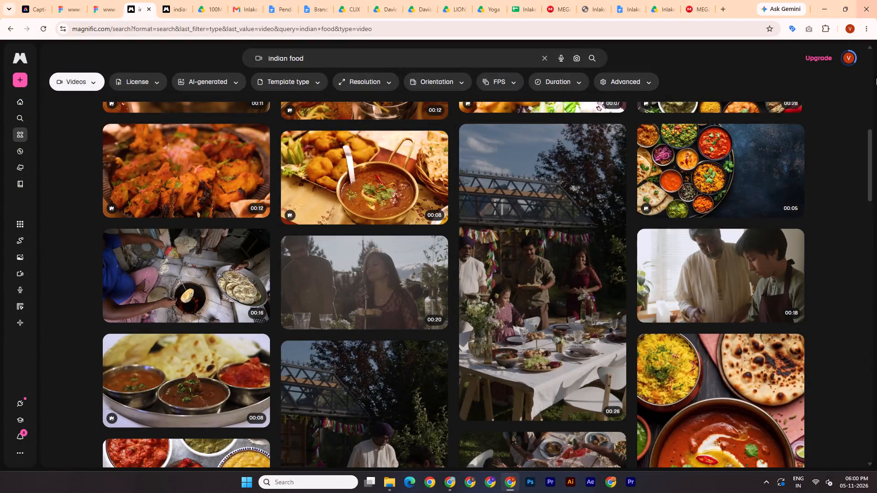
pyautogui.click(868, 4)
pyautogui.click(868, 0)
pyautogui.click(861, 7)
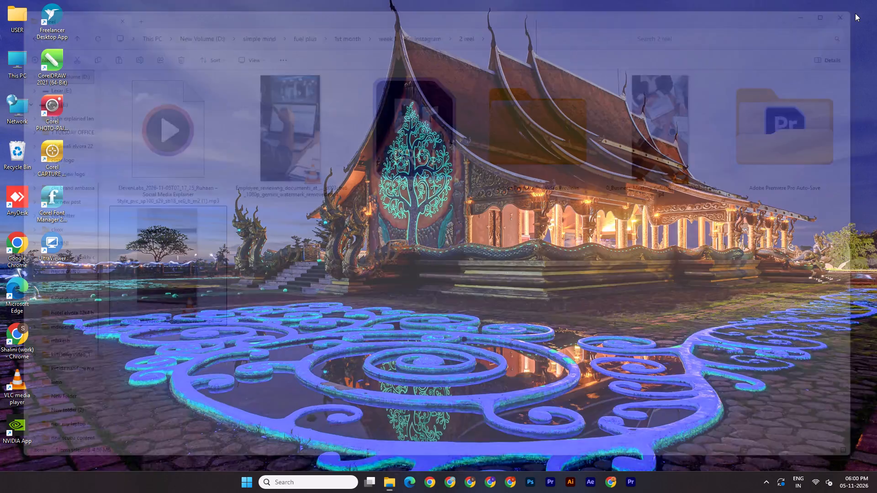
# Bring up the Windows power options for shutting down the computer.
pyautogui.click(238, 475)
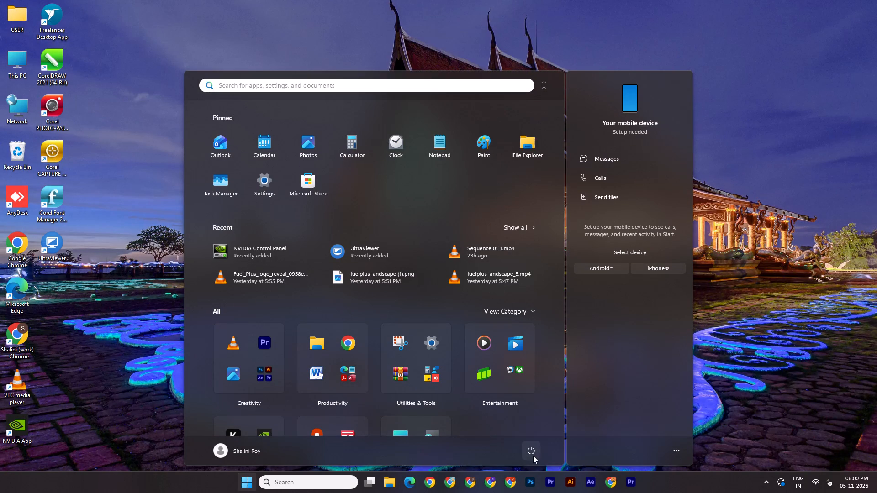
pyautogui.click(532, 454)
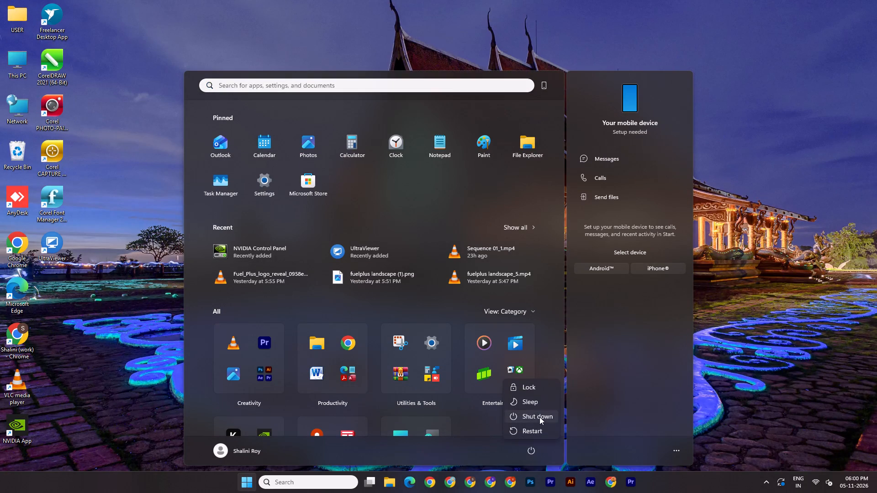